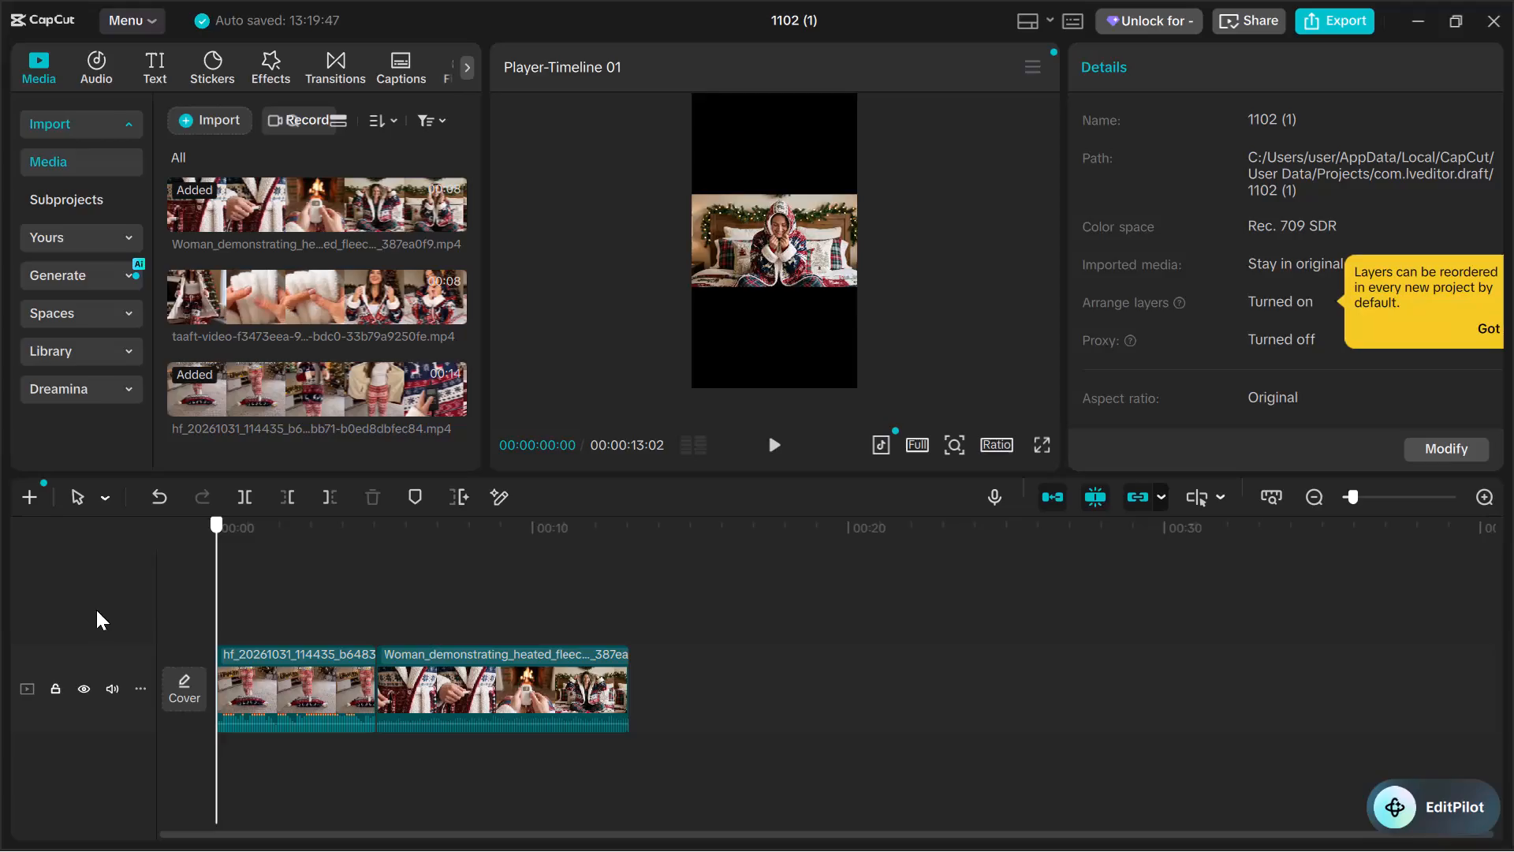
# Play the existing edit through and delete both of its clips from the timeline.
pyautogui.click(775, 449)
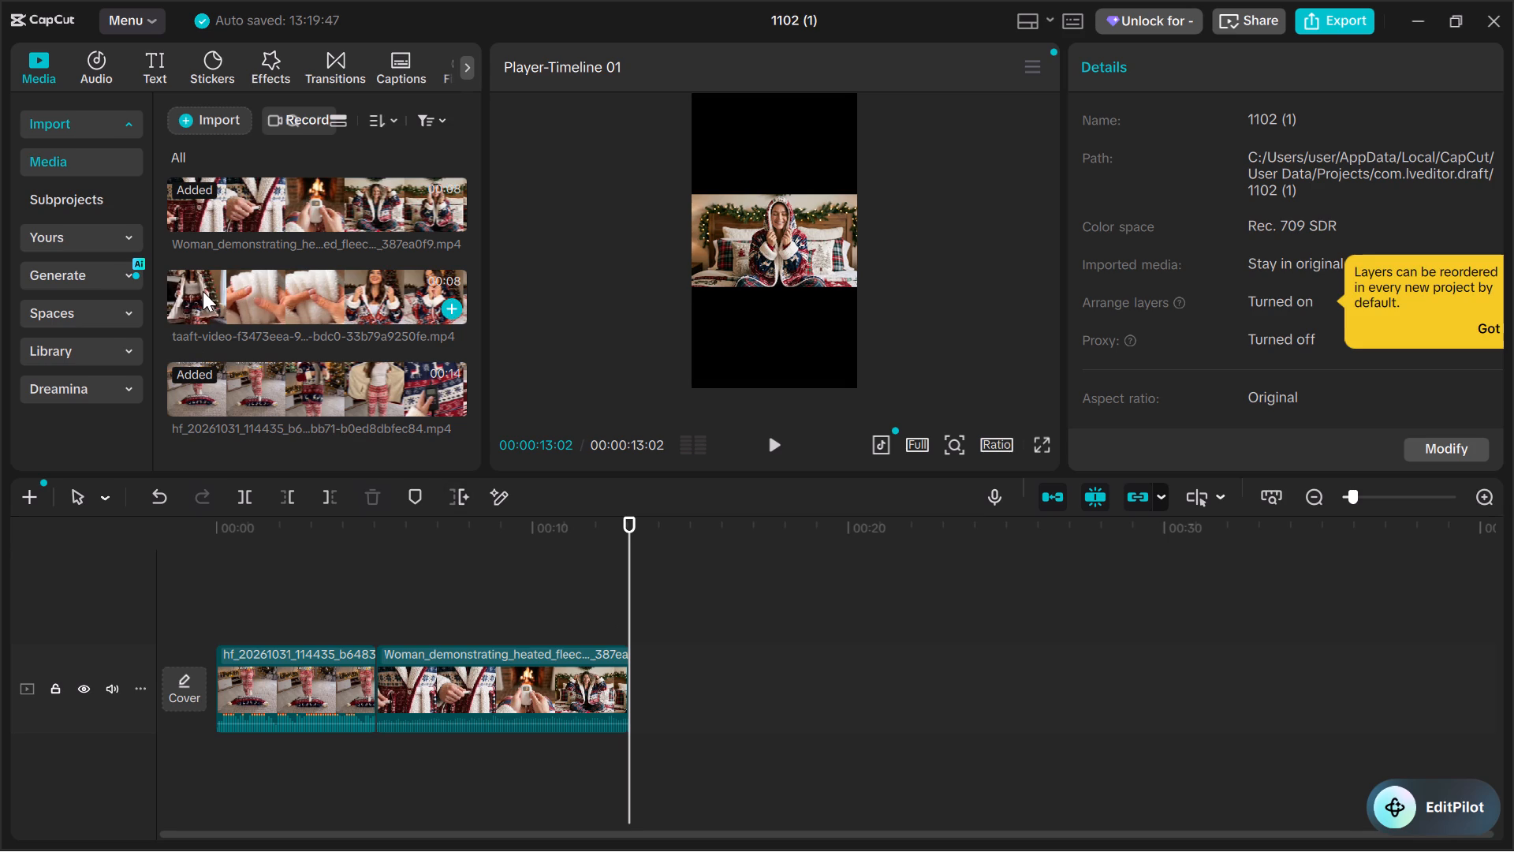
pyautogui.click(434, 685)
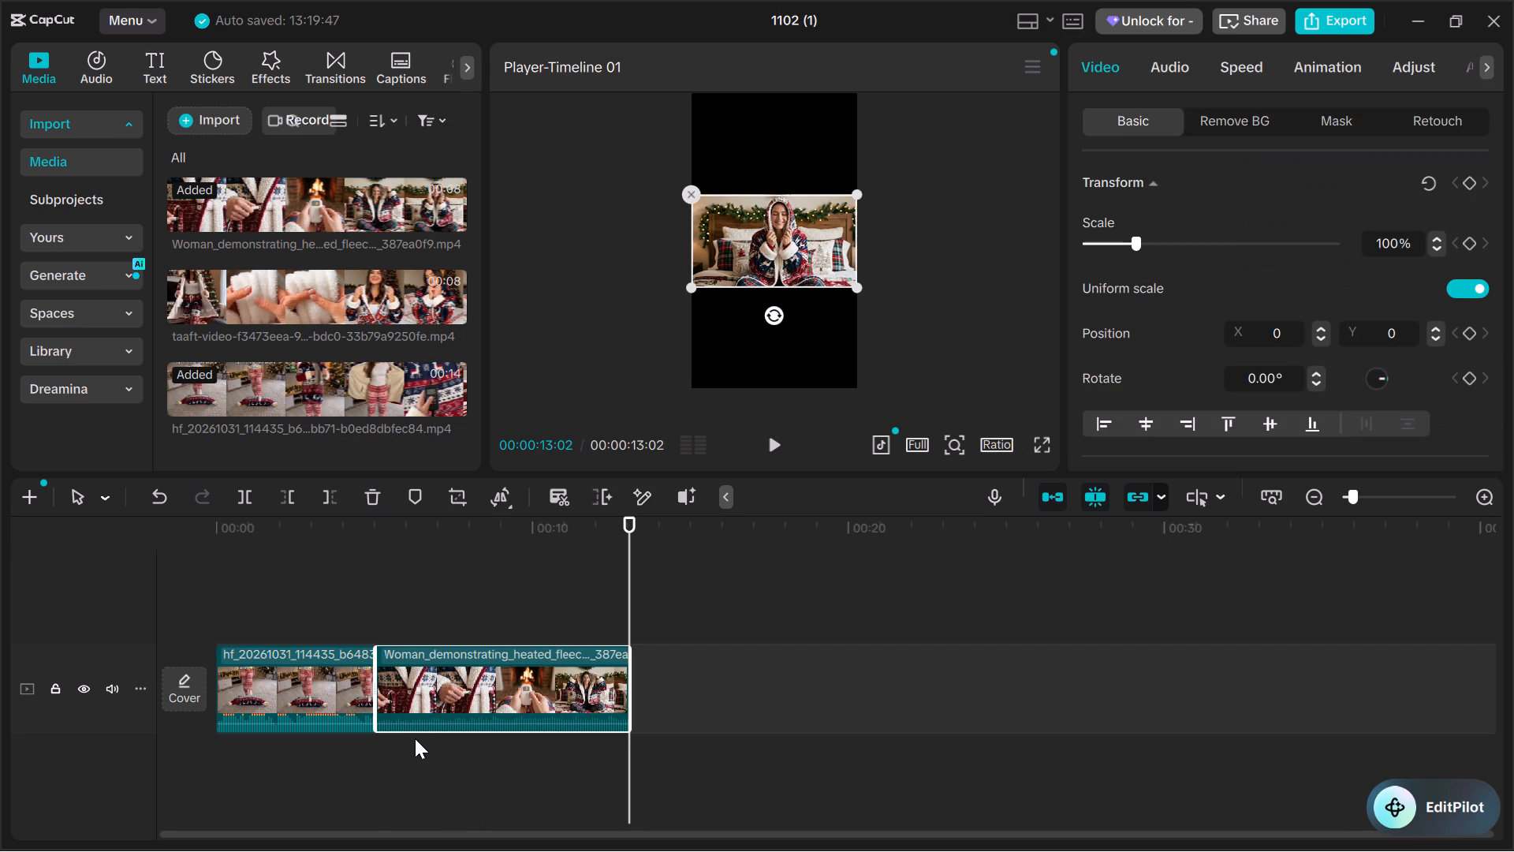
pyautogui.press('BackSpace')
pyautogui.click(239, 692)
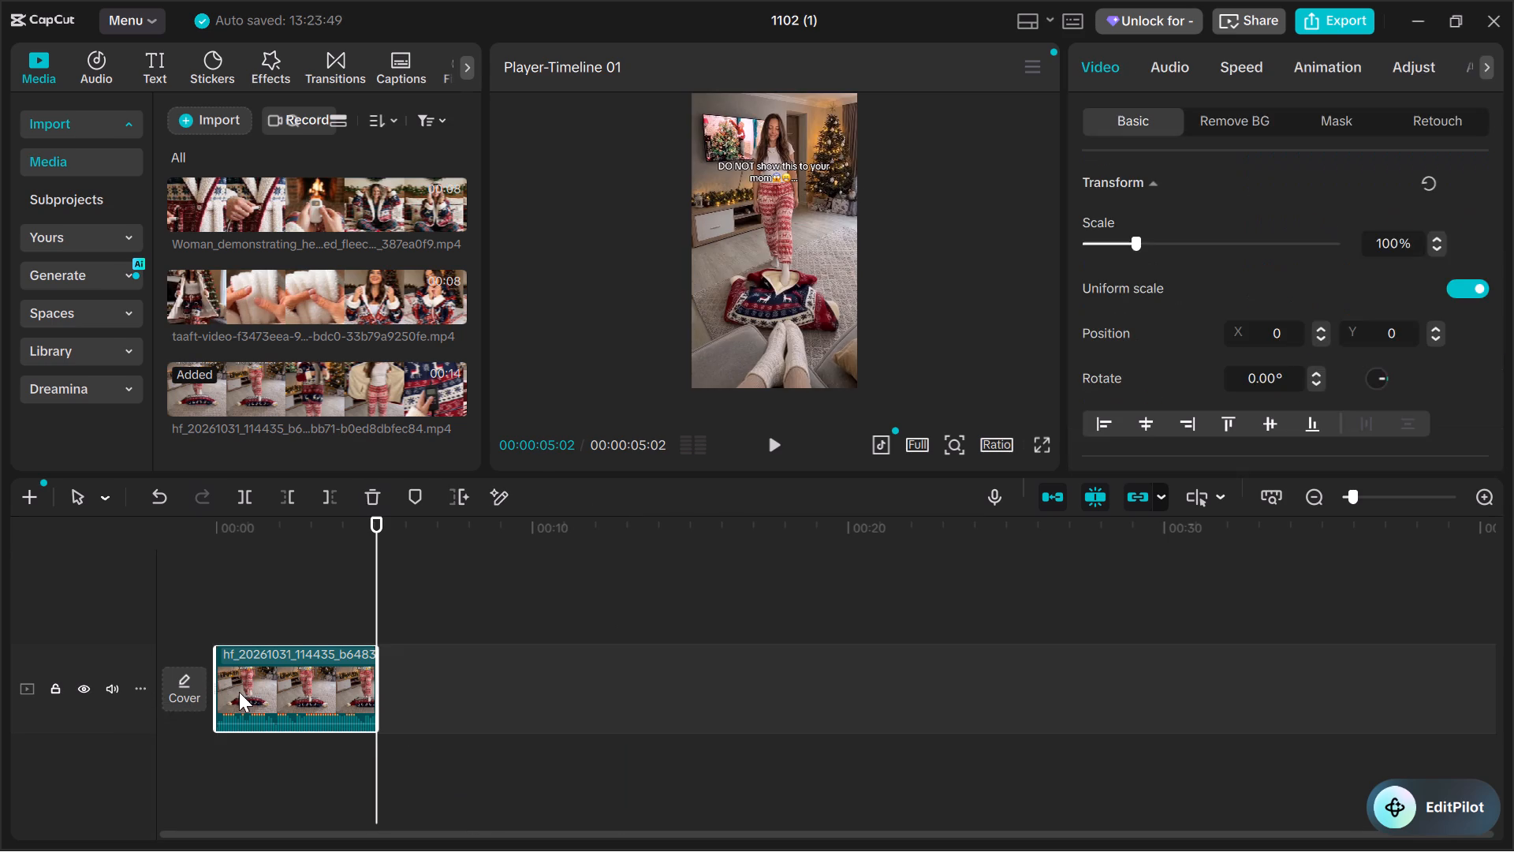
pyautogui.press('BackSpace')
# Place the taaft-video-f3473eea clip at the start of the empty timeline and play it through twice.
pyautogui.click(243, 290)
pyautogui.moveTo(243, 290); pyautogui.dragTo(284, 668)
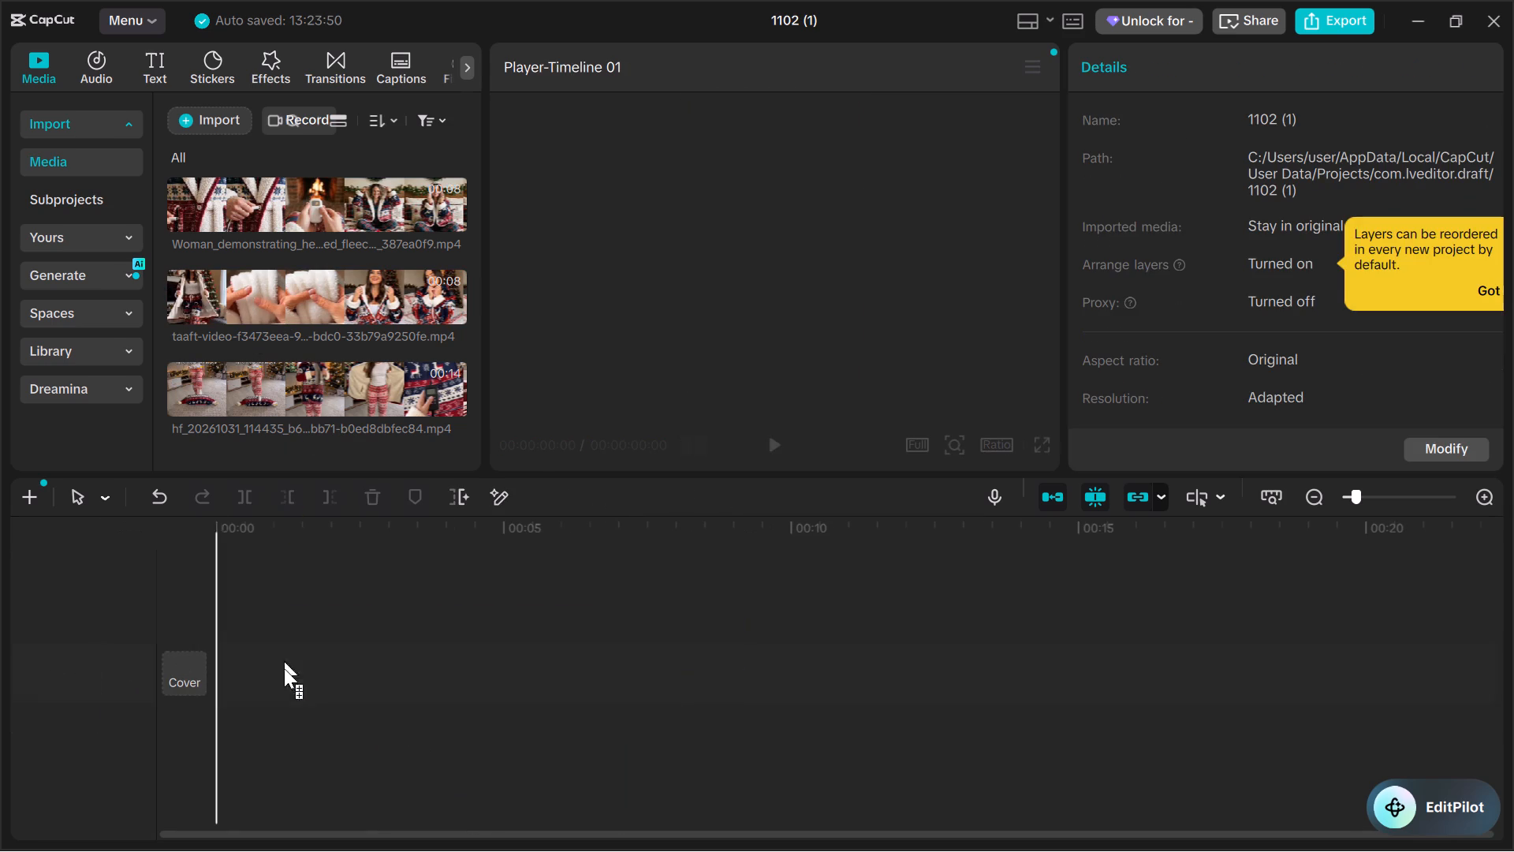
pyautogui.moveTo(284, 668); pyautogui.dragTo(216, 678)
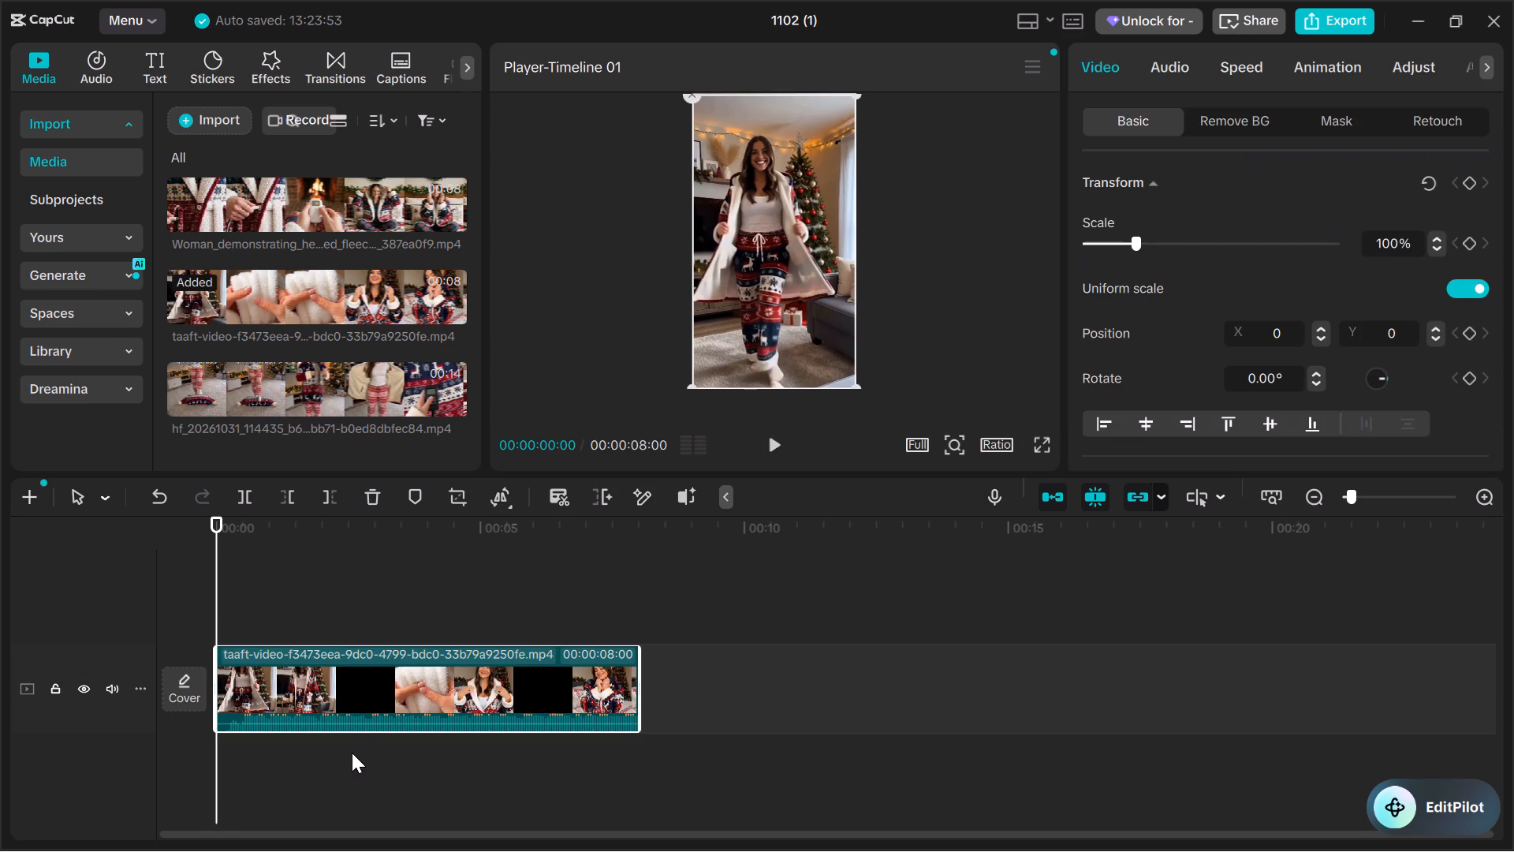
pyautogui.press('space')
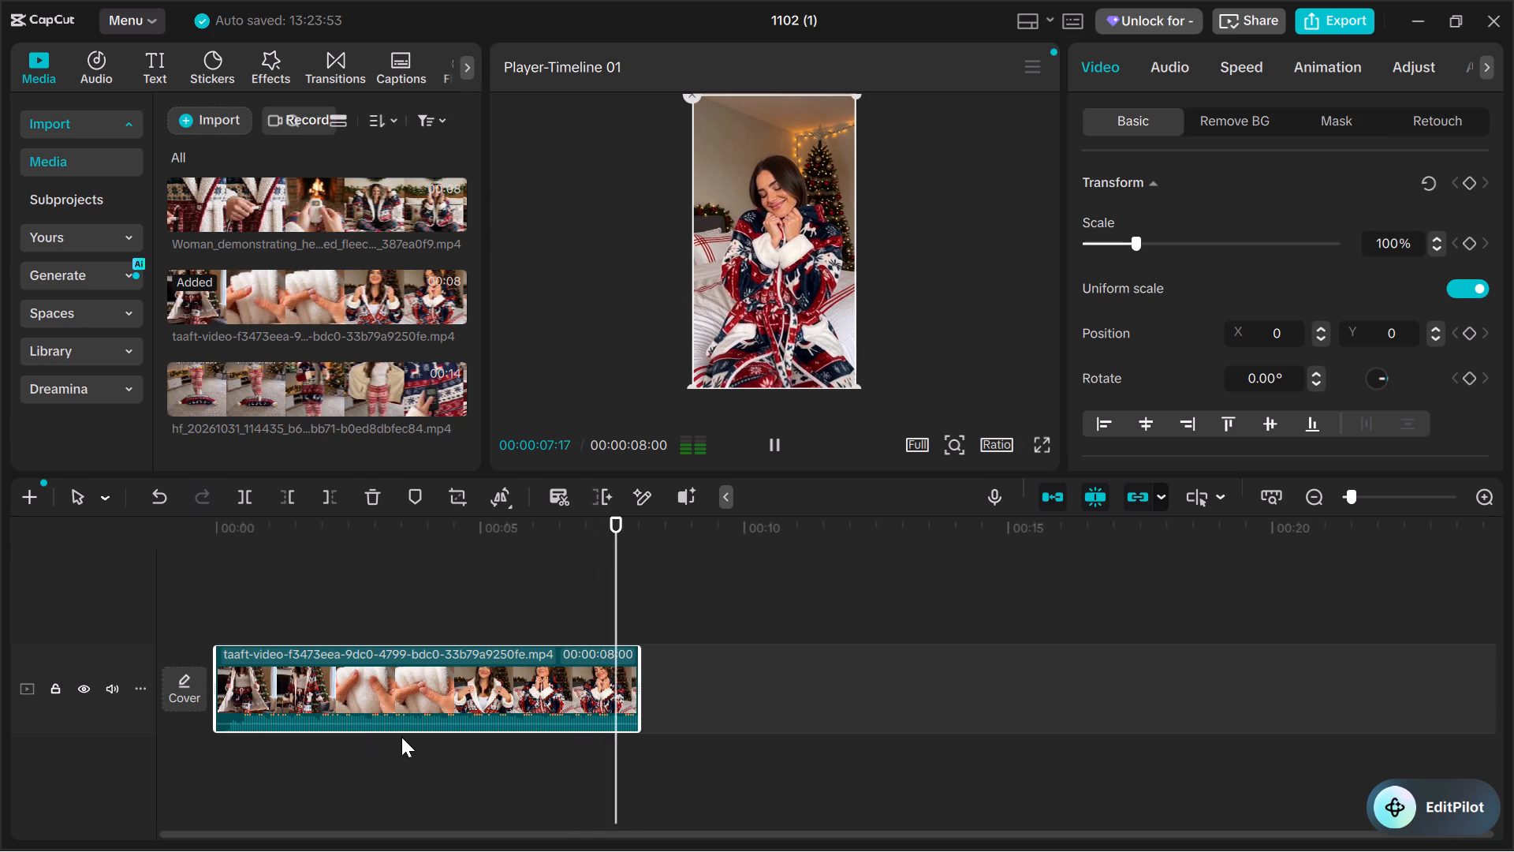
pyautogui.moveTo(637, 602); pyautogui.dragTo(207, 655)
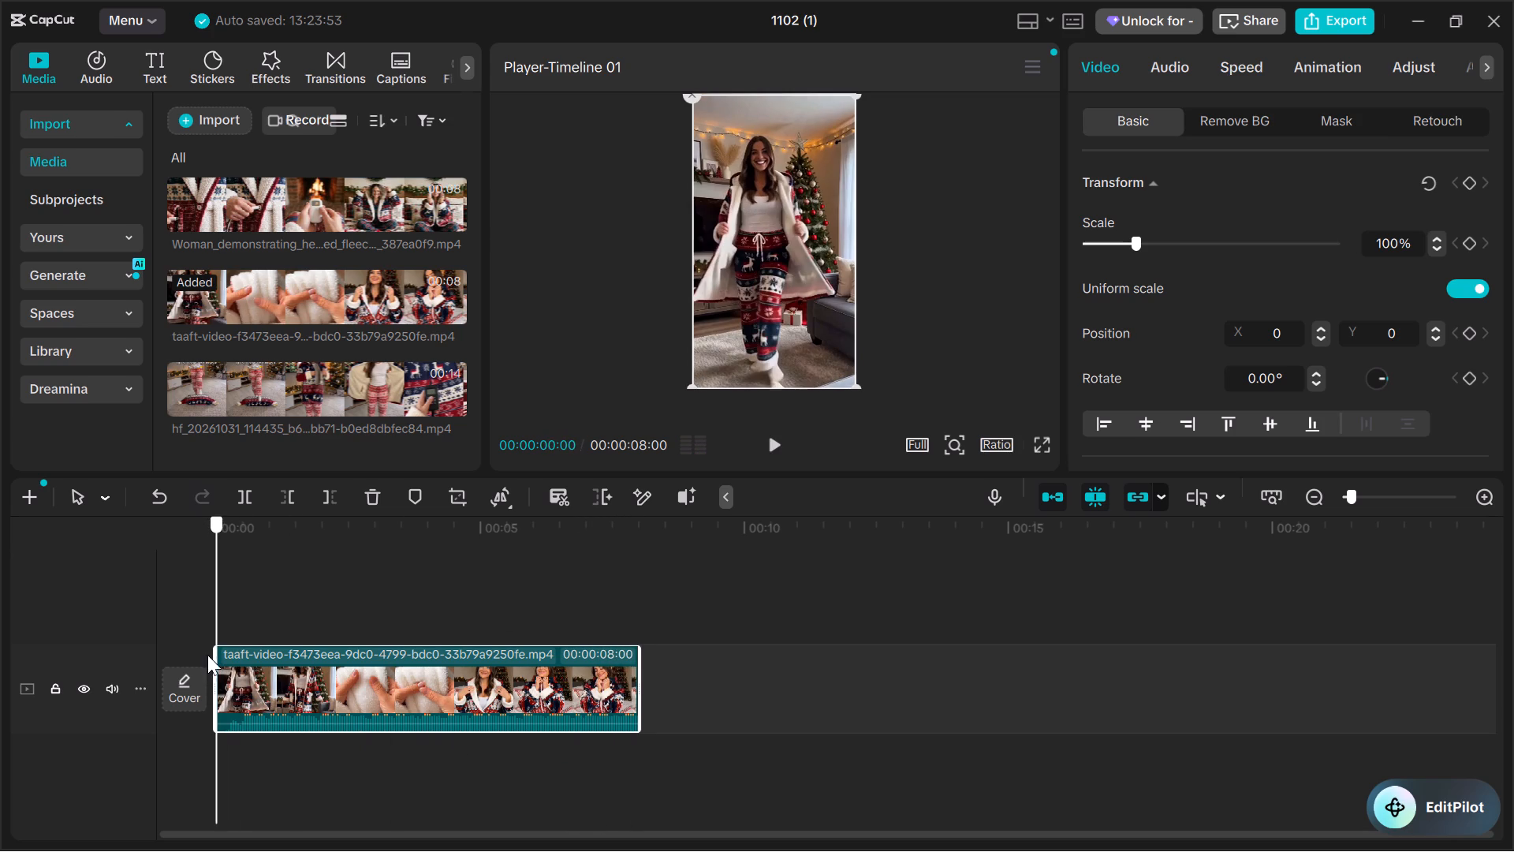
pyautogui.moveTo(207, 655); pyautogui.dragTo(206, 655)
pyautogui.press('space')
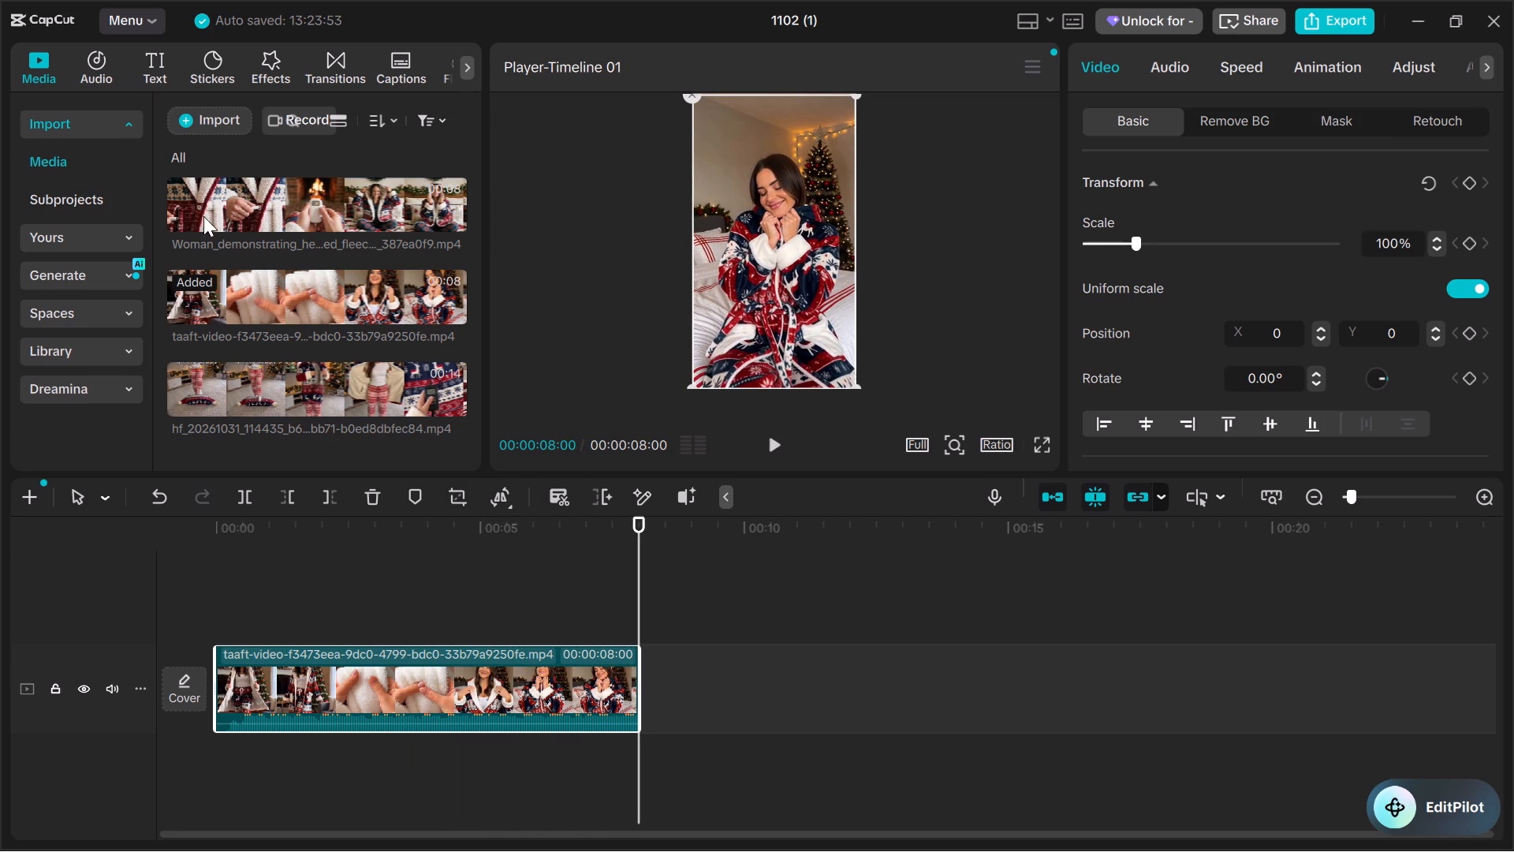
# Delete the unused Woman_demonstrating_heated and hf_20261031_114435 videos from the project media.
pyautogui.click(264, 221)
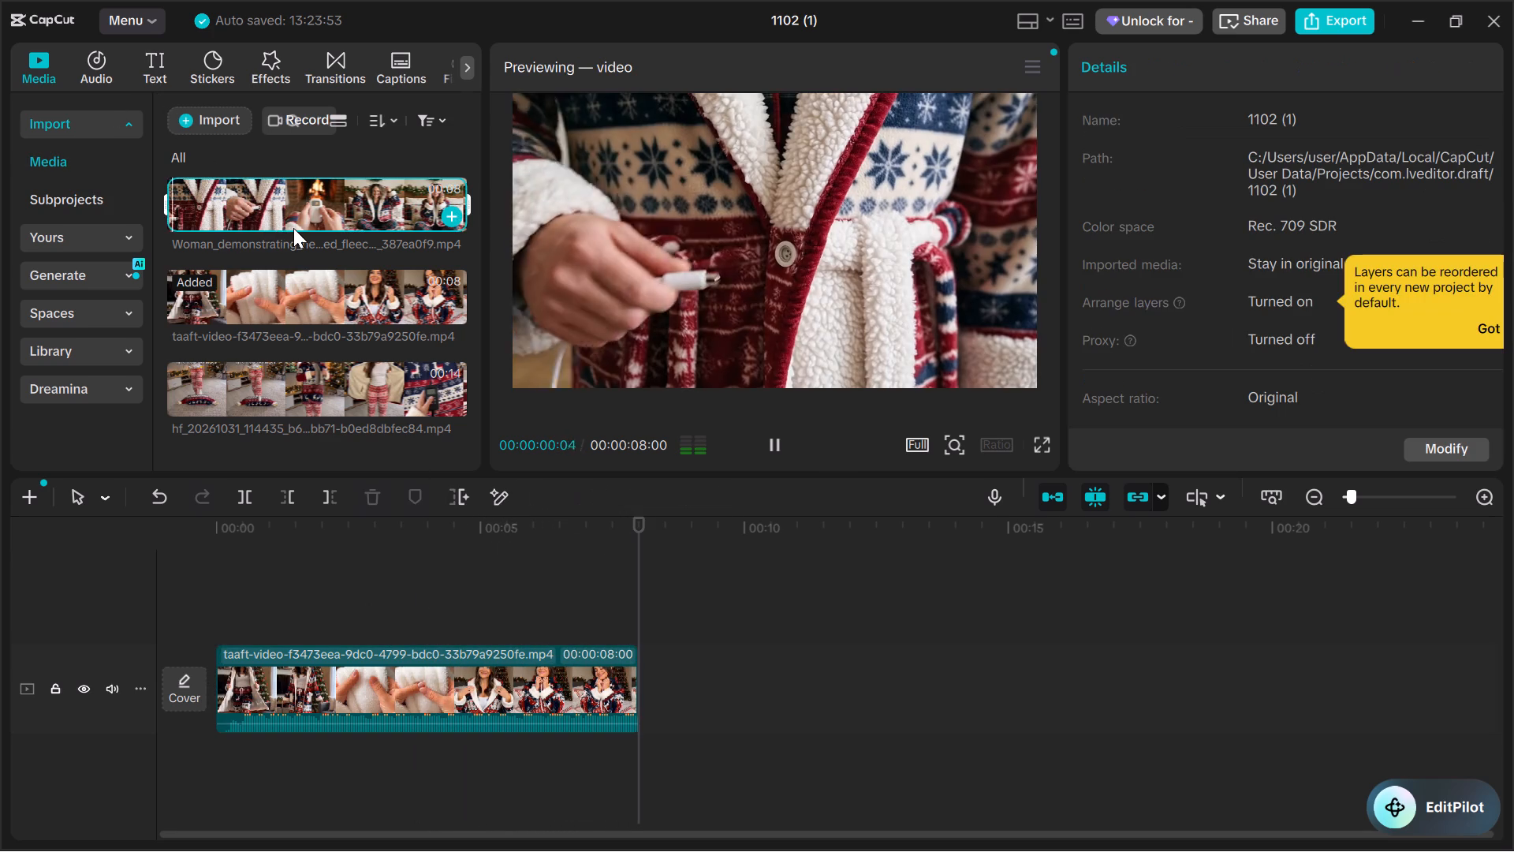
pyautogui.press('BackSpace')
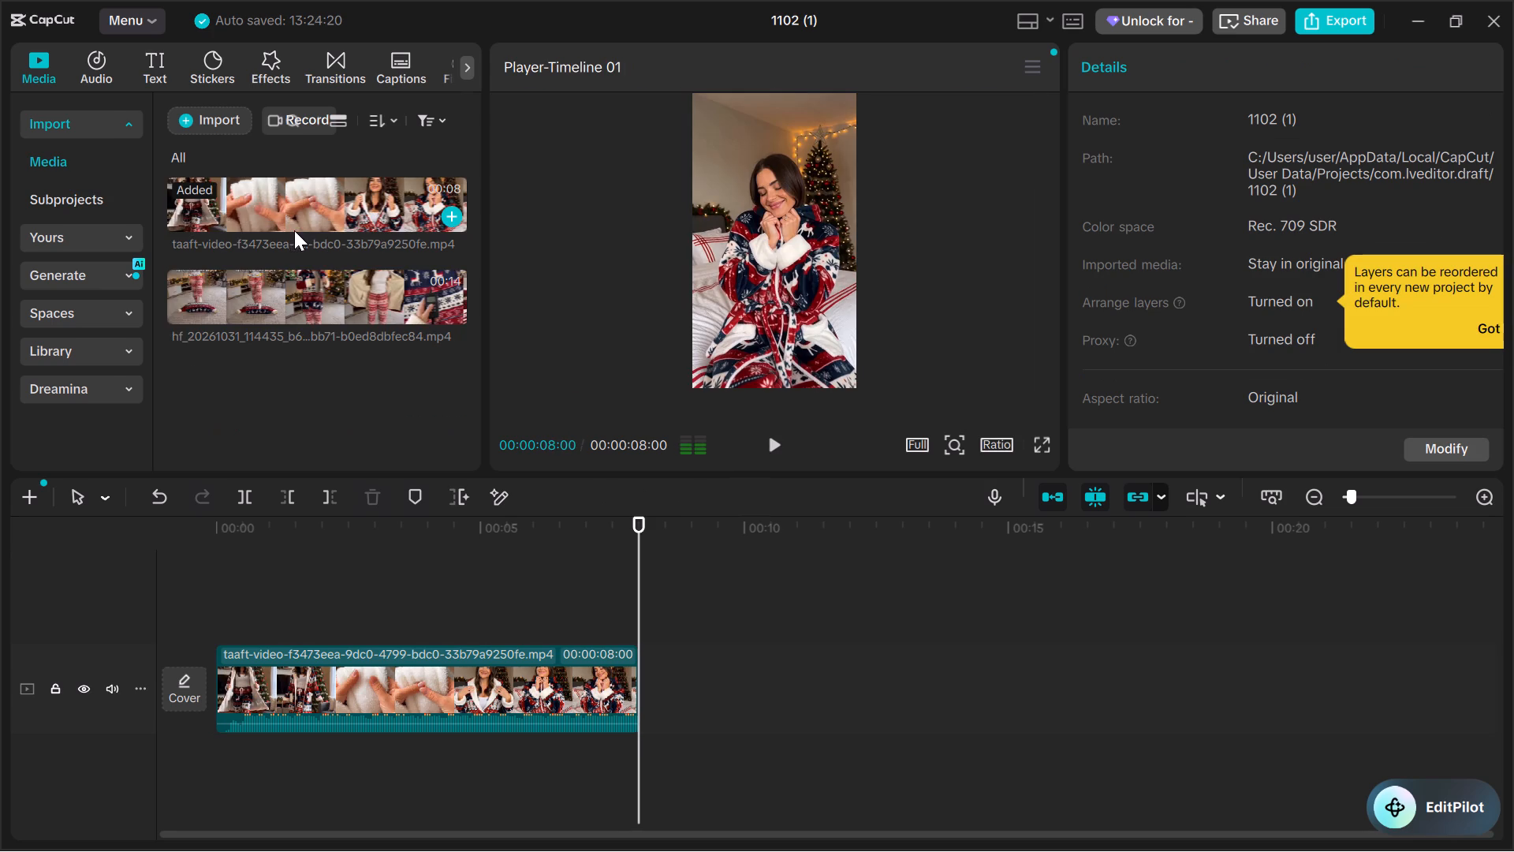
pyautogui.click(328, 293)
pyautogui.press('BackSpace')
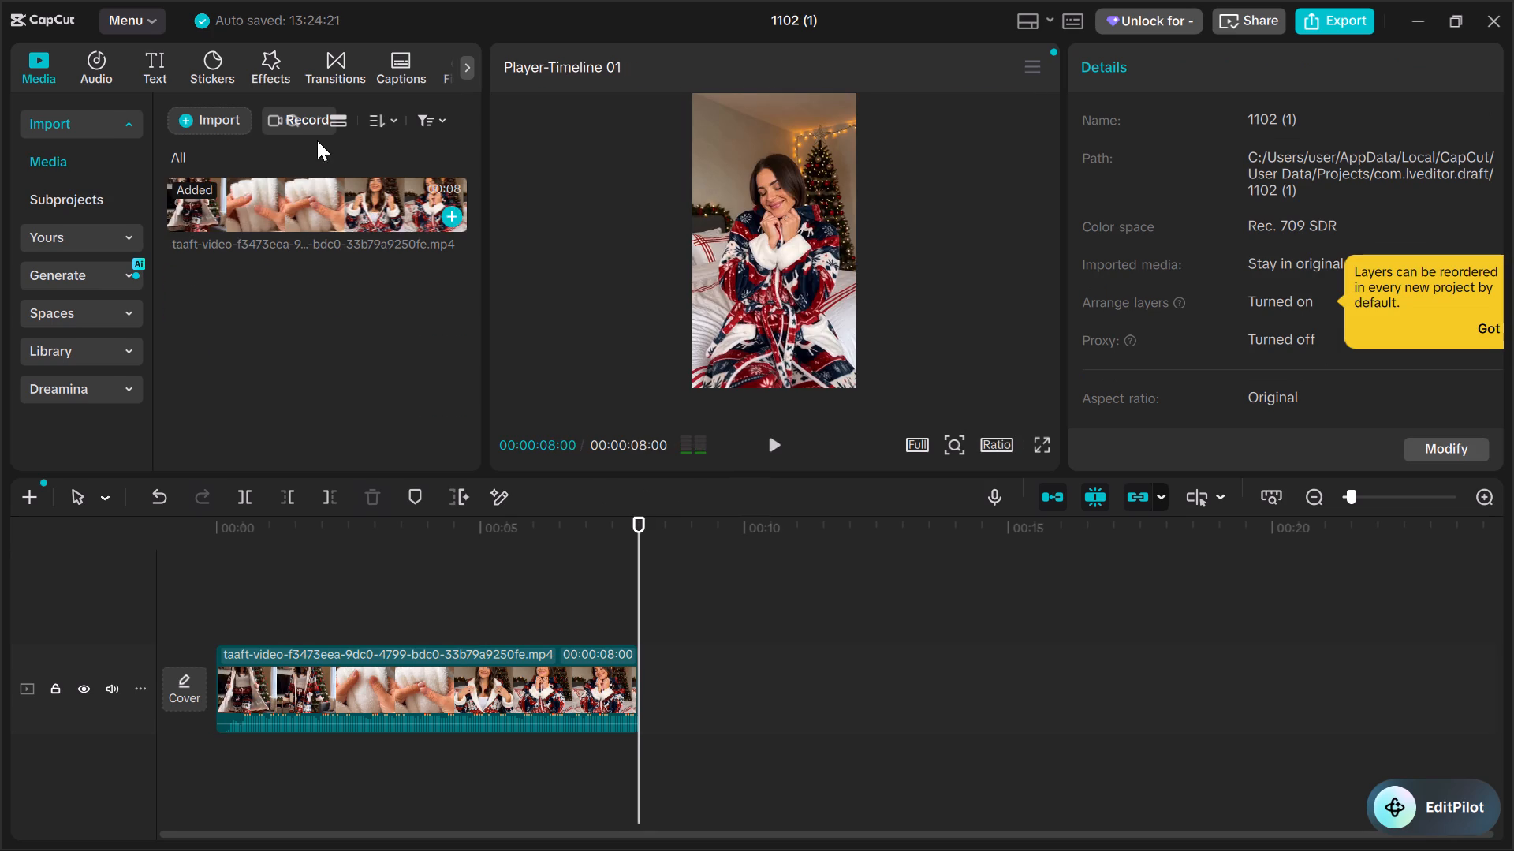
# Import the 8-second video taaft-video-5611987c from the Downloads folder on the device.
pyautogui.click(209, 118)
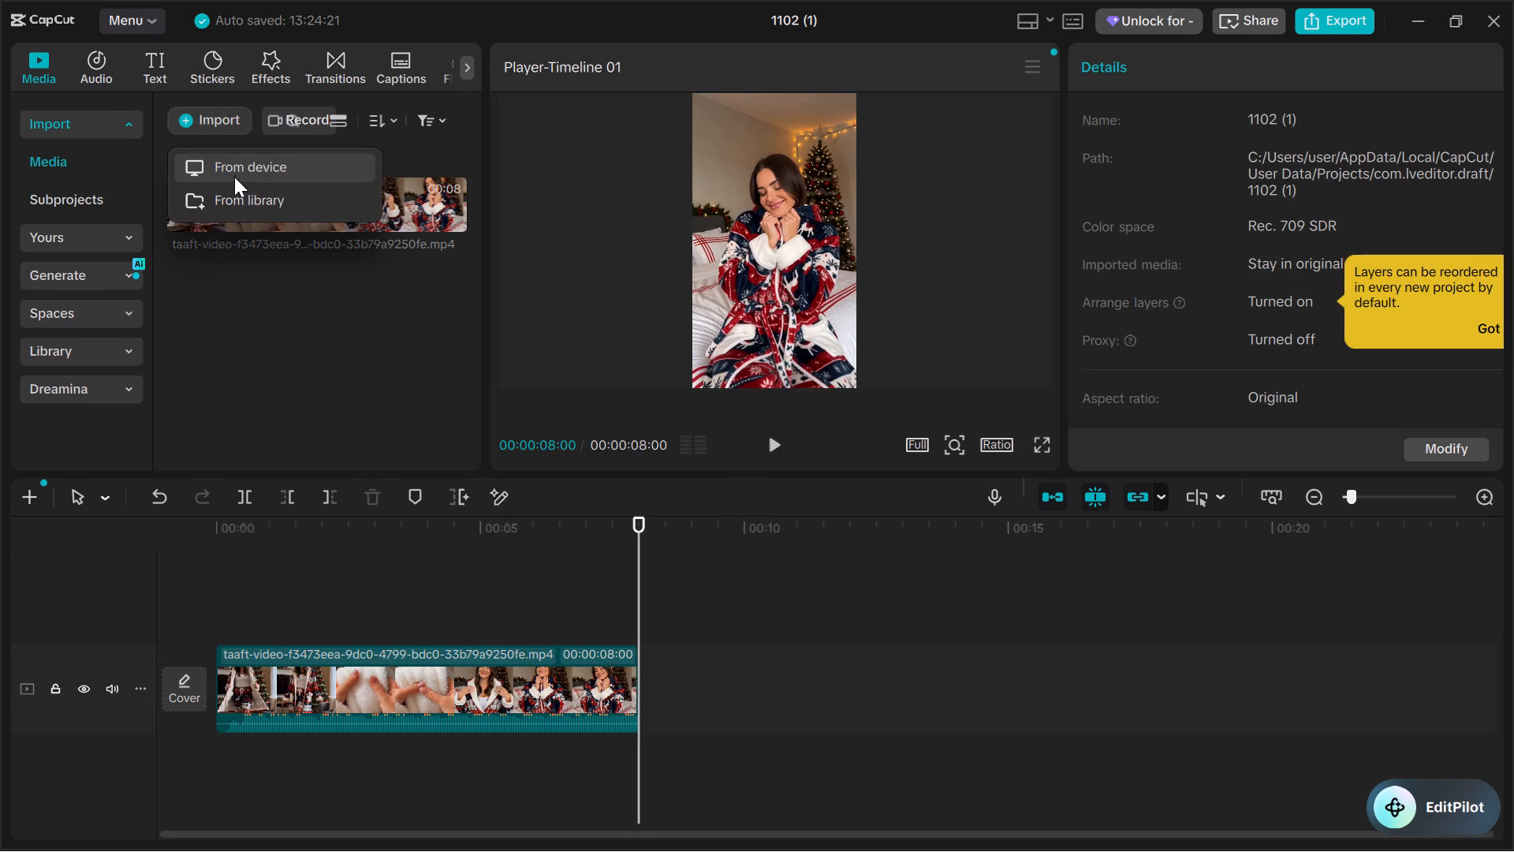
pyautogui.click(234, 170)
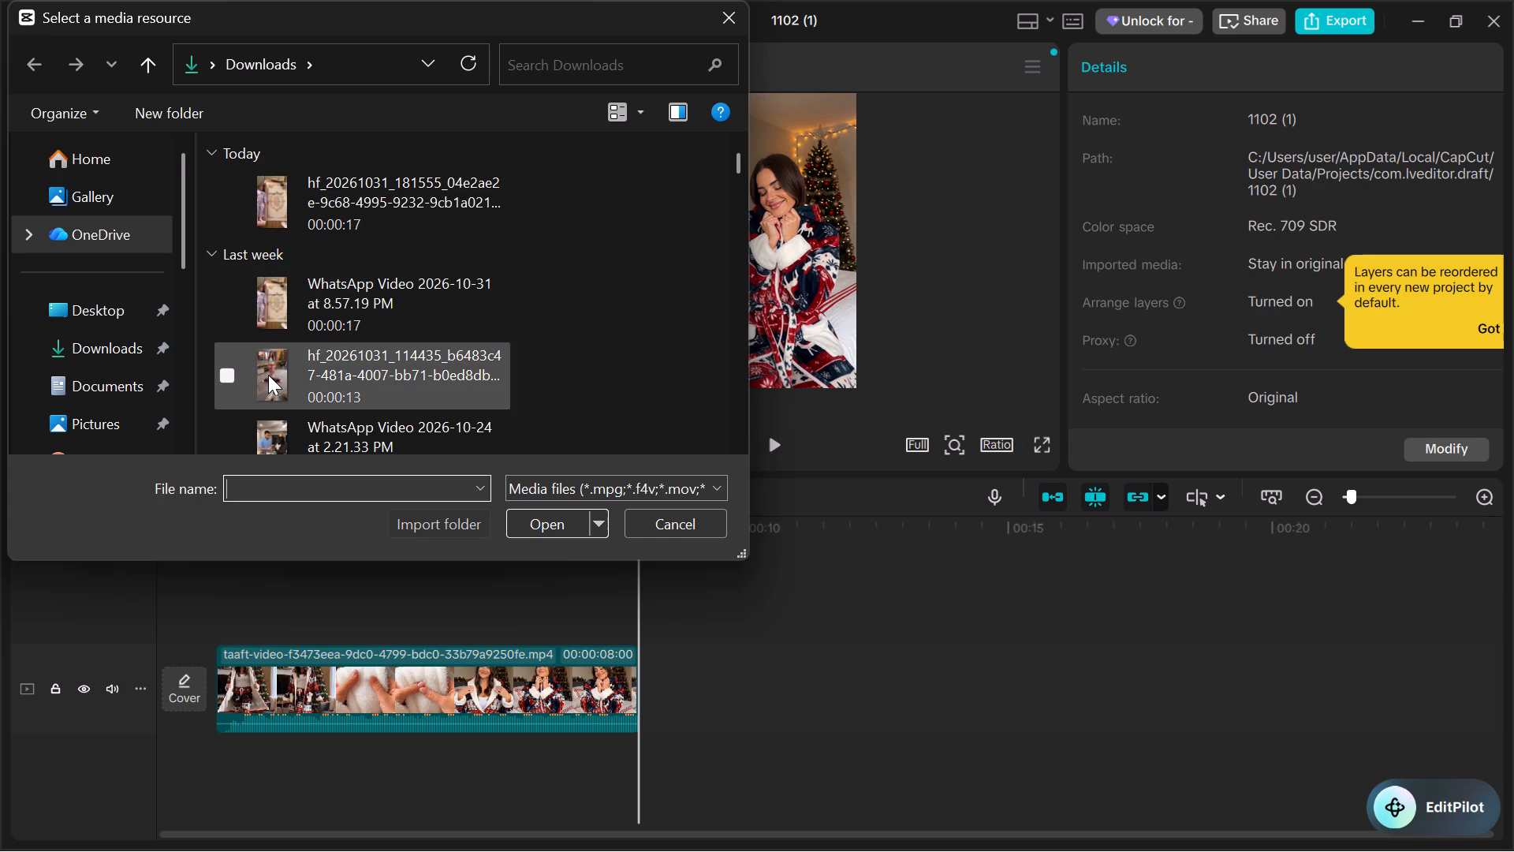
pyautogui.scroll(-1, 498, 265)
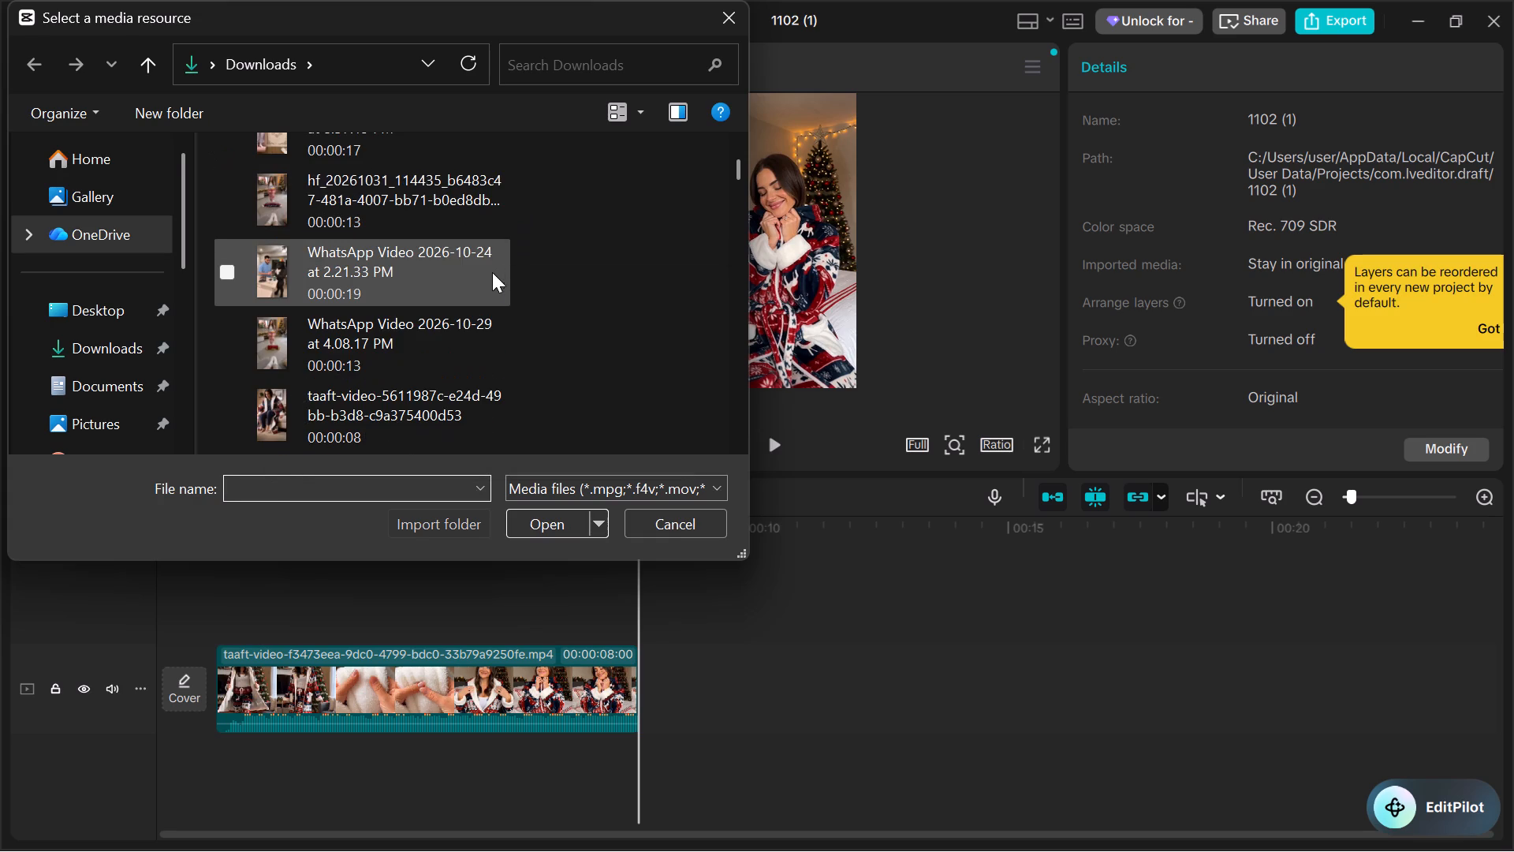
pyautogui.scroll(-1, 441, 308)
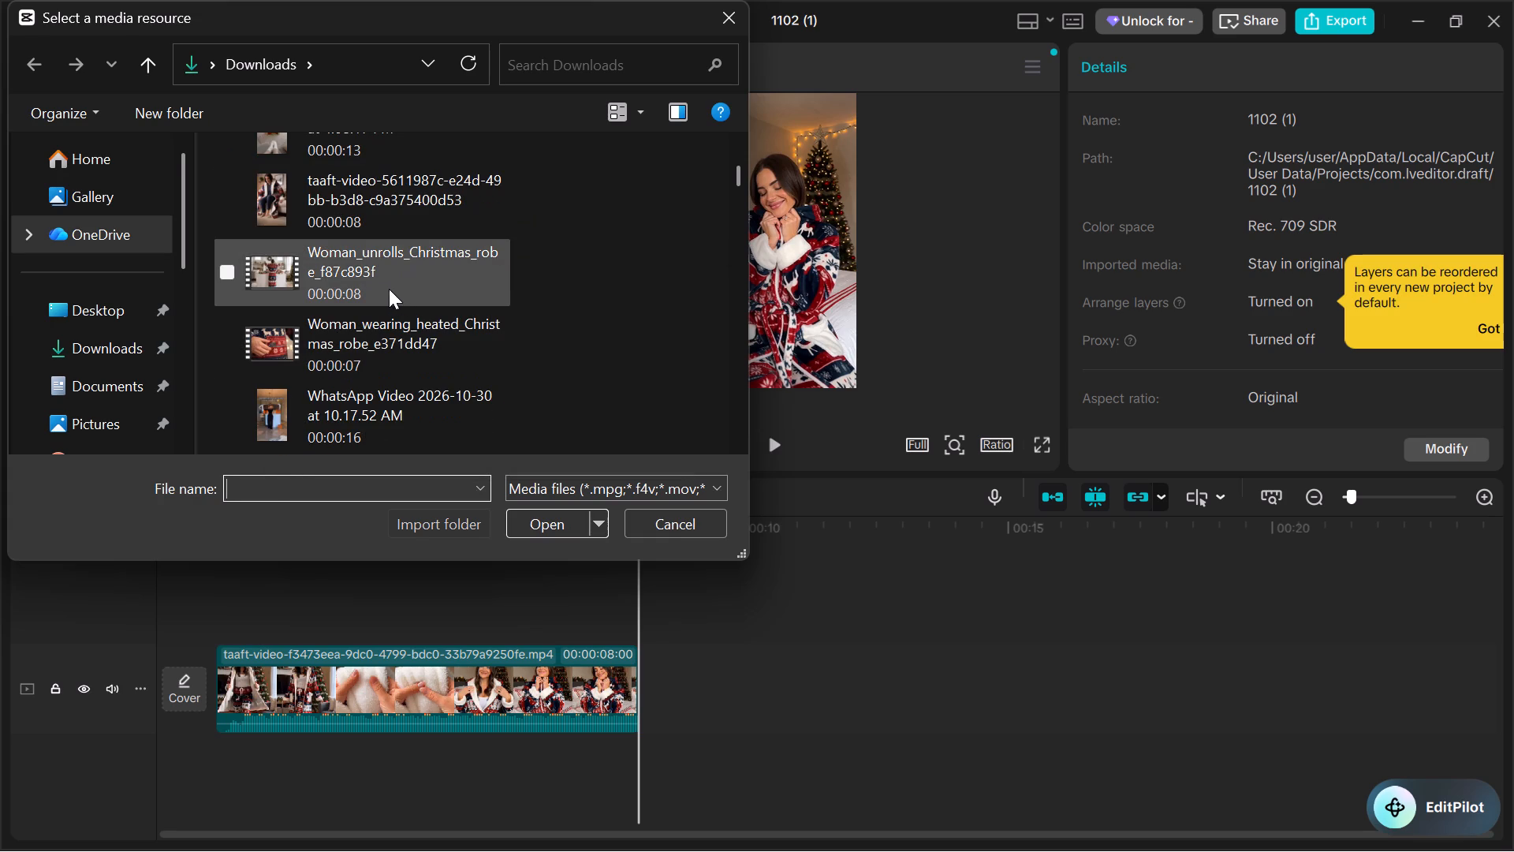
pyautogui.click(261, 211)
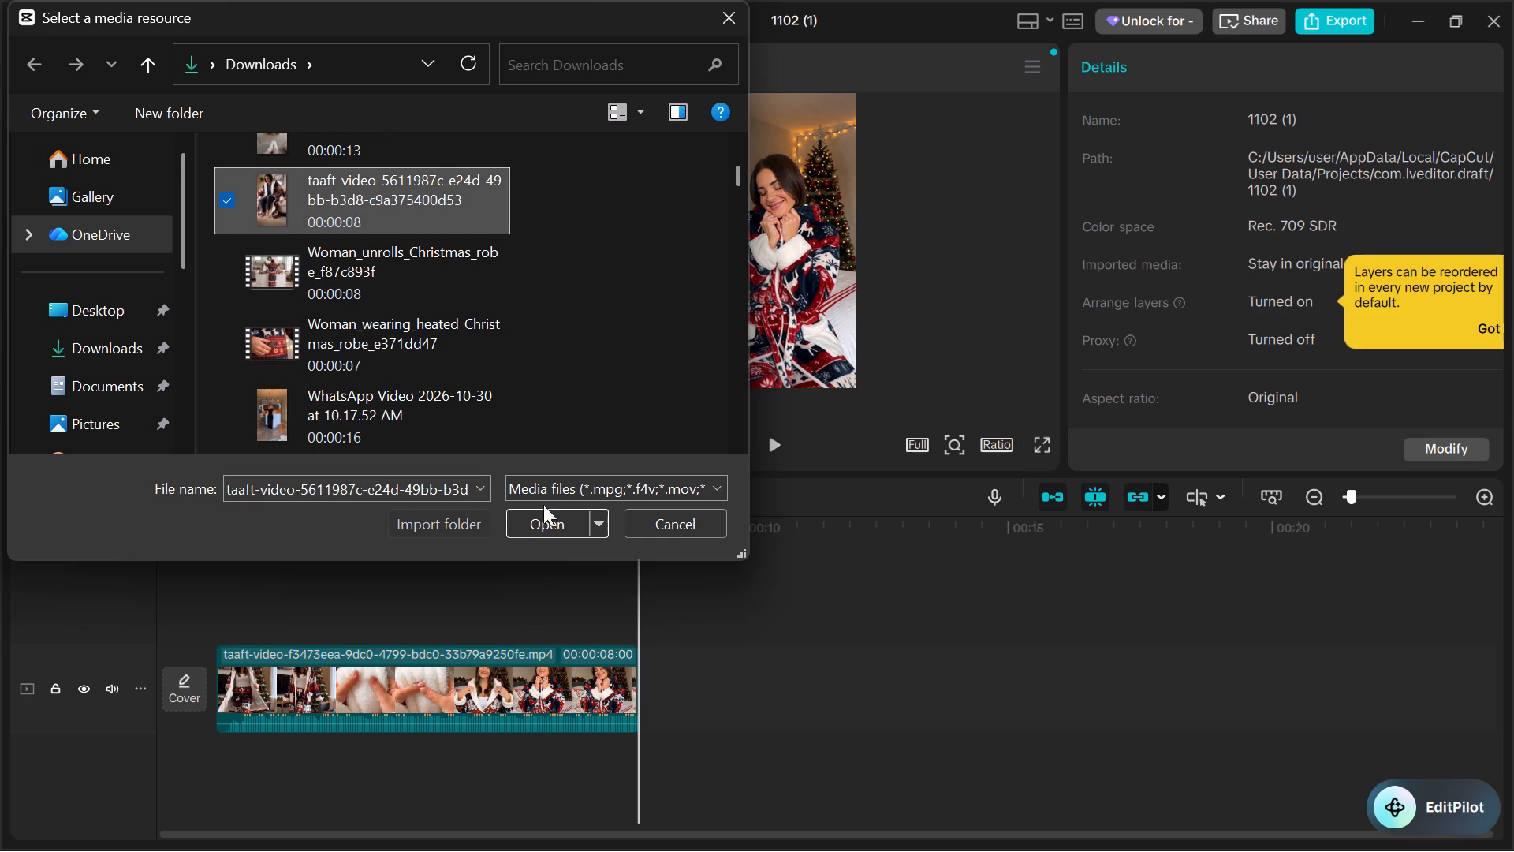
pyautogui.click(534, 521)
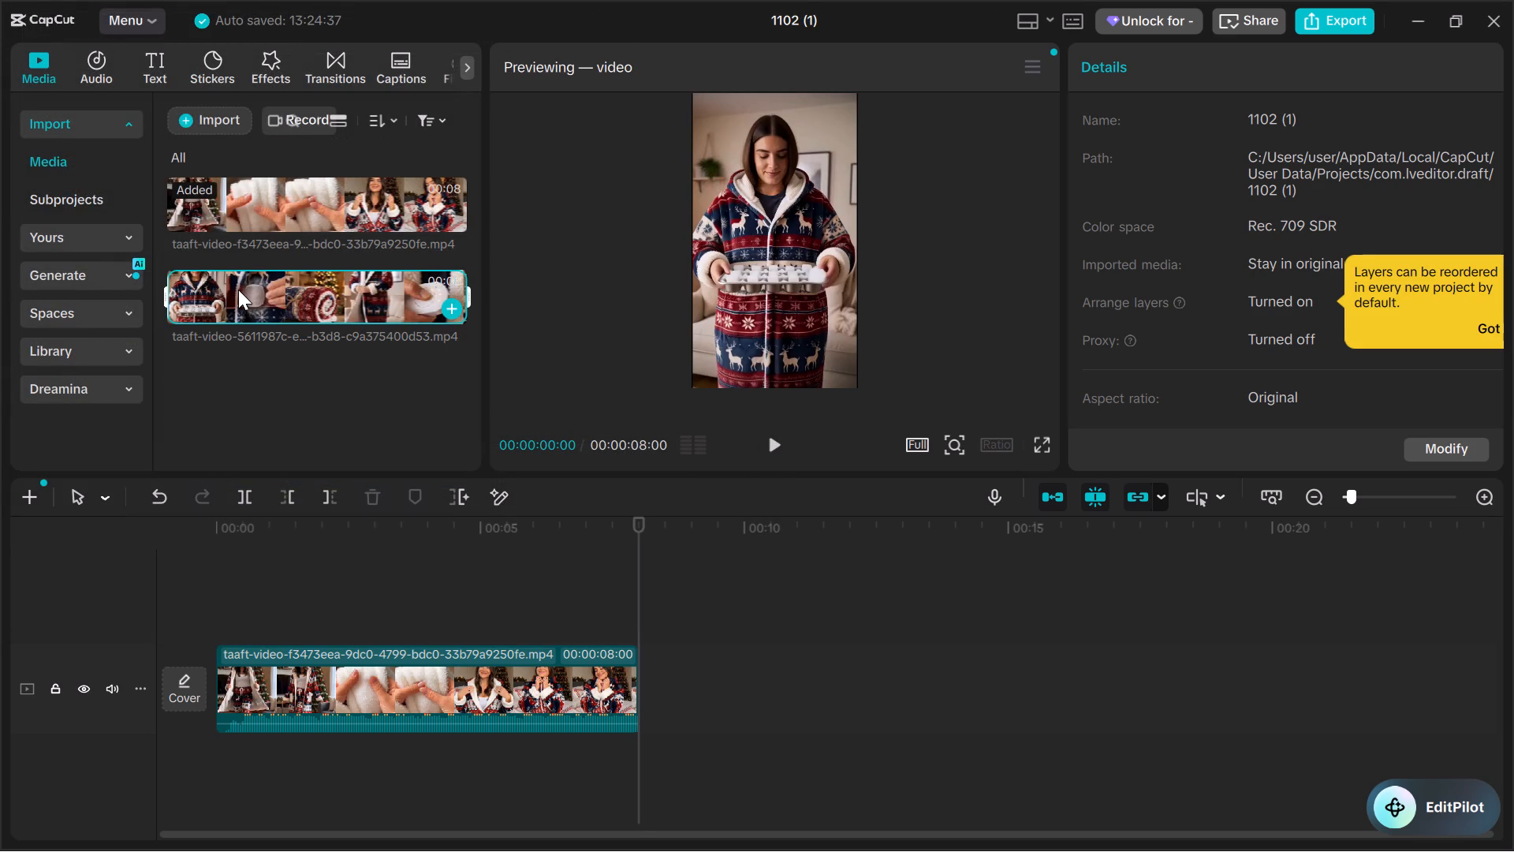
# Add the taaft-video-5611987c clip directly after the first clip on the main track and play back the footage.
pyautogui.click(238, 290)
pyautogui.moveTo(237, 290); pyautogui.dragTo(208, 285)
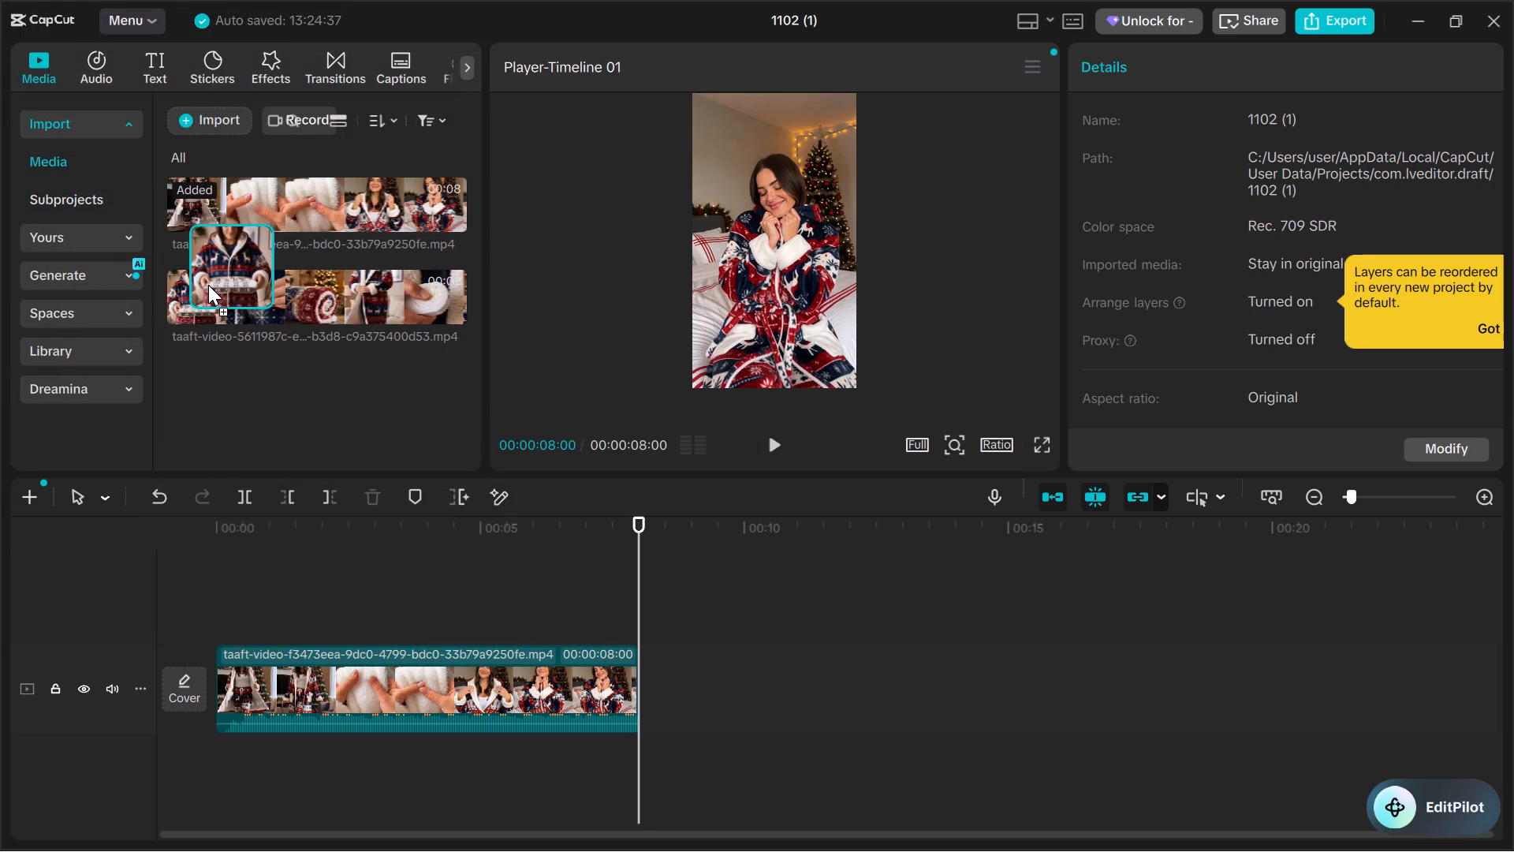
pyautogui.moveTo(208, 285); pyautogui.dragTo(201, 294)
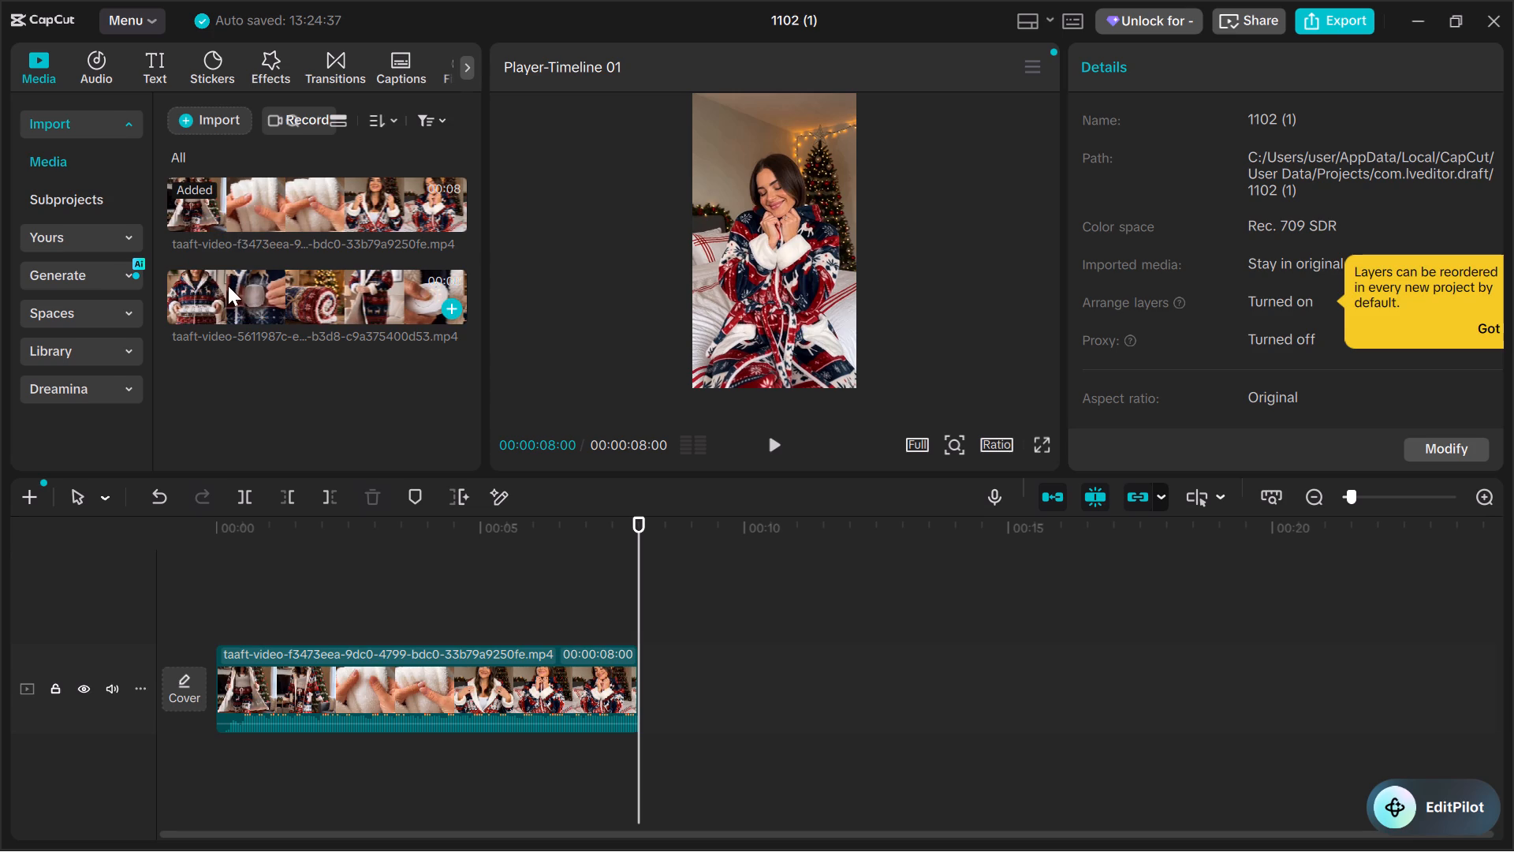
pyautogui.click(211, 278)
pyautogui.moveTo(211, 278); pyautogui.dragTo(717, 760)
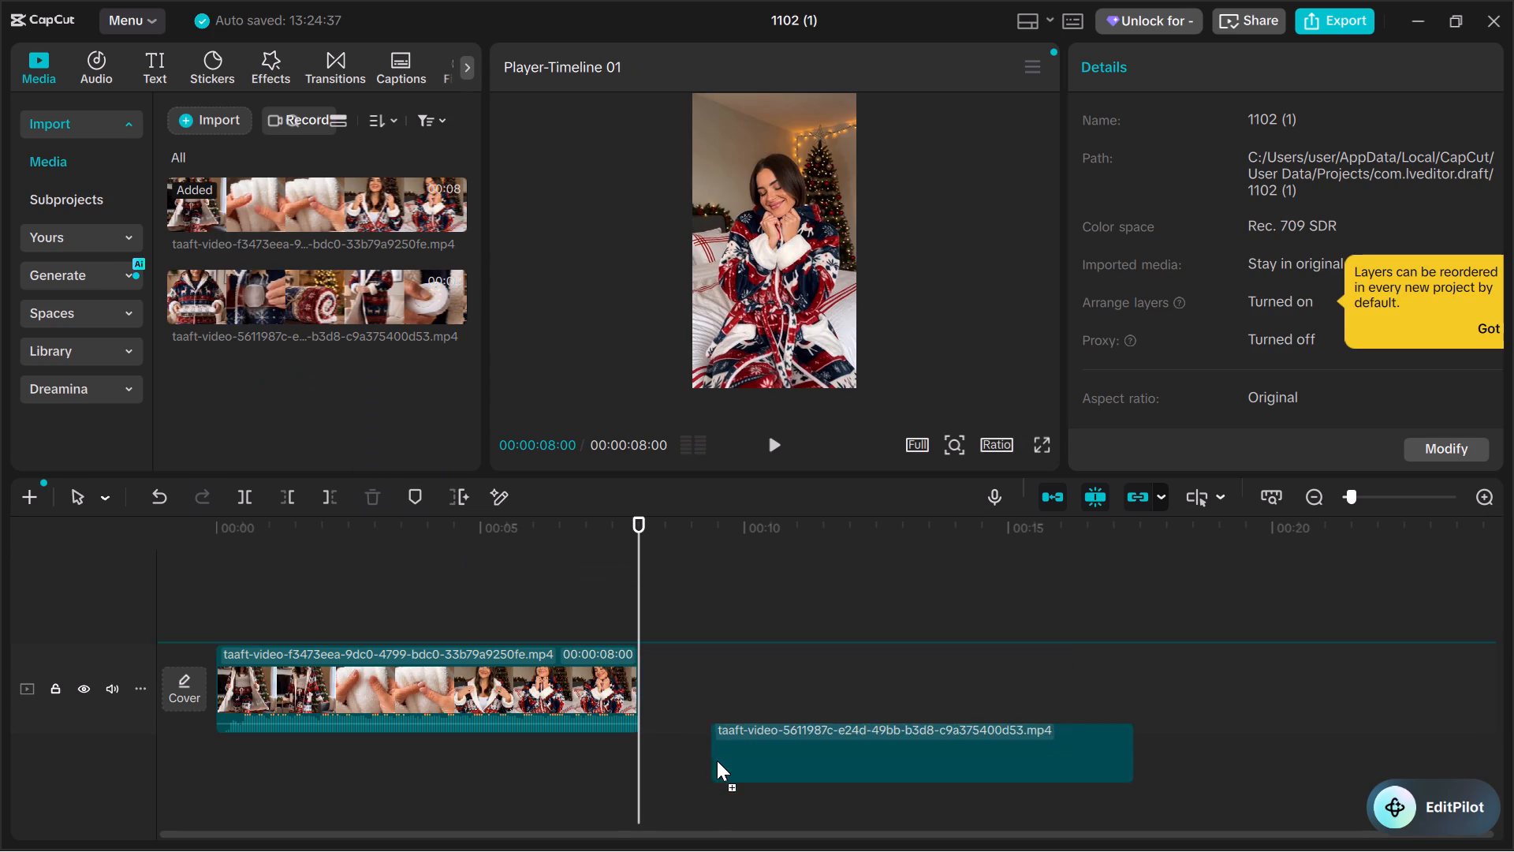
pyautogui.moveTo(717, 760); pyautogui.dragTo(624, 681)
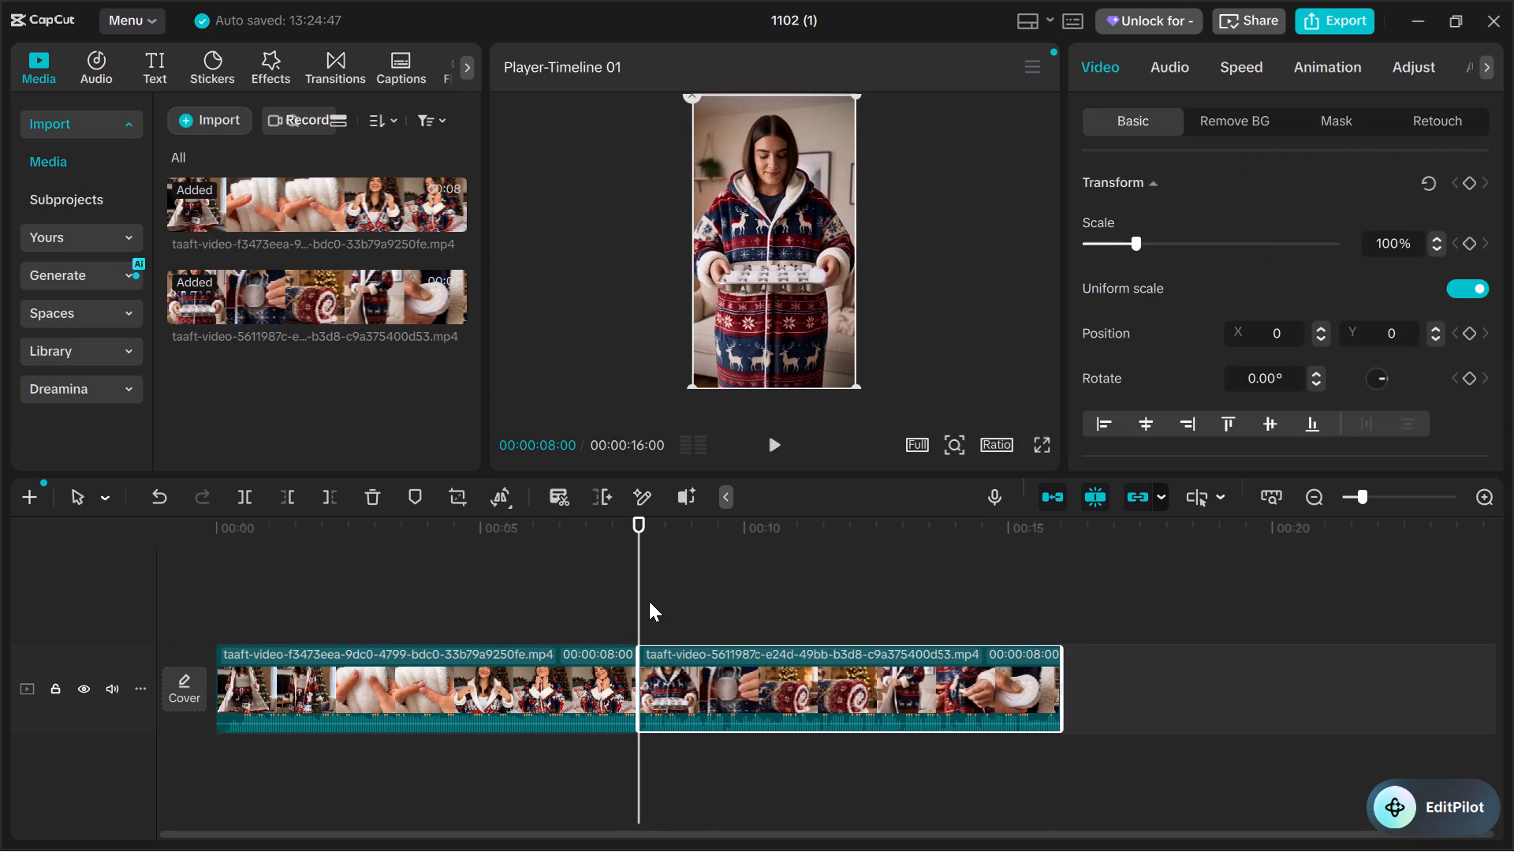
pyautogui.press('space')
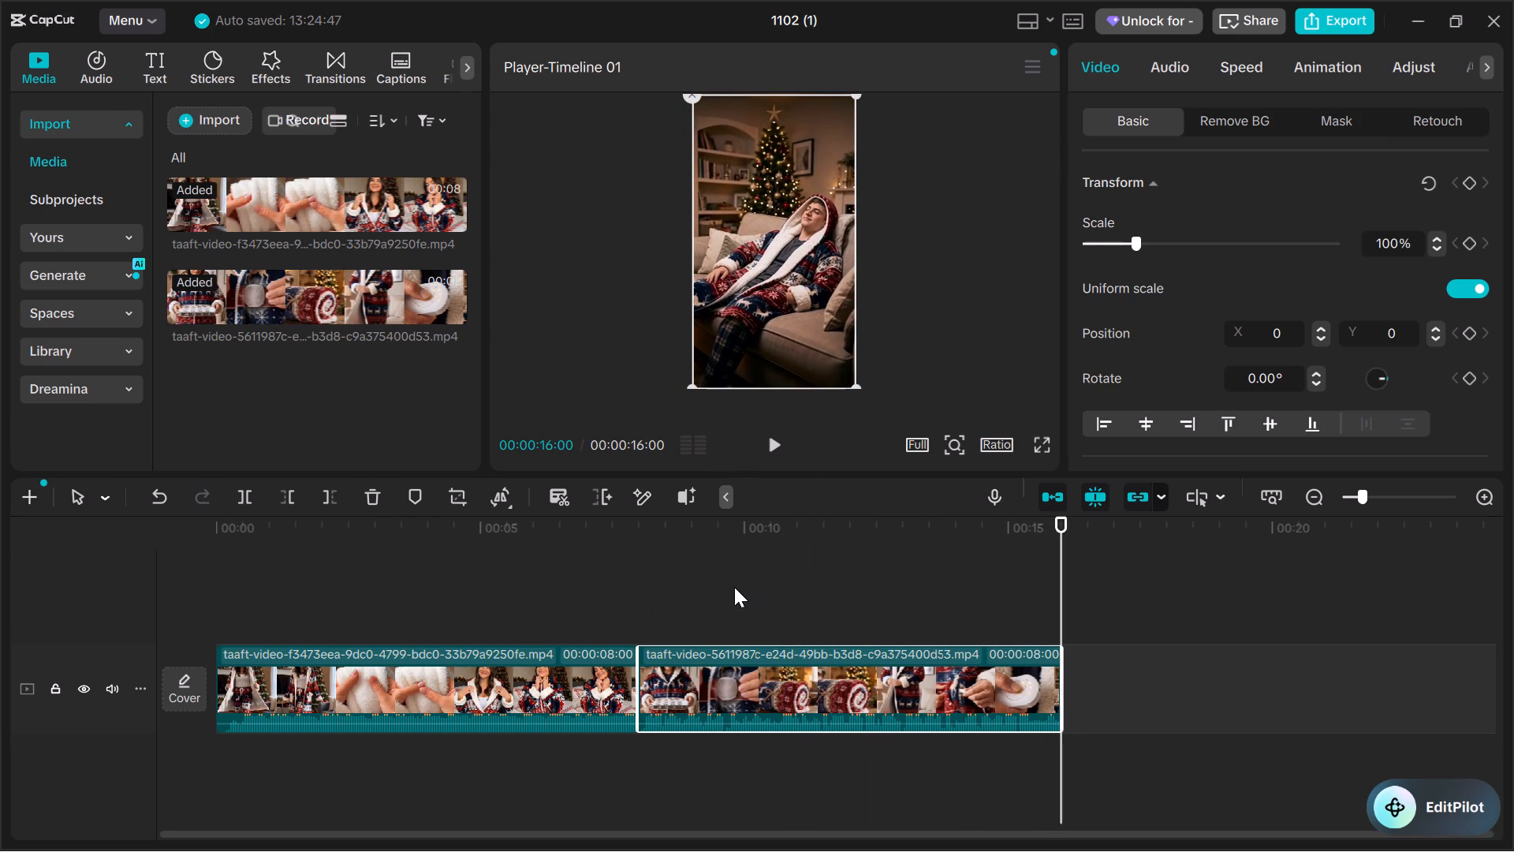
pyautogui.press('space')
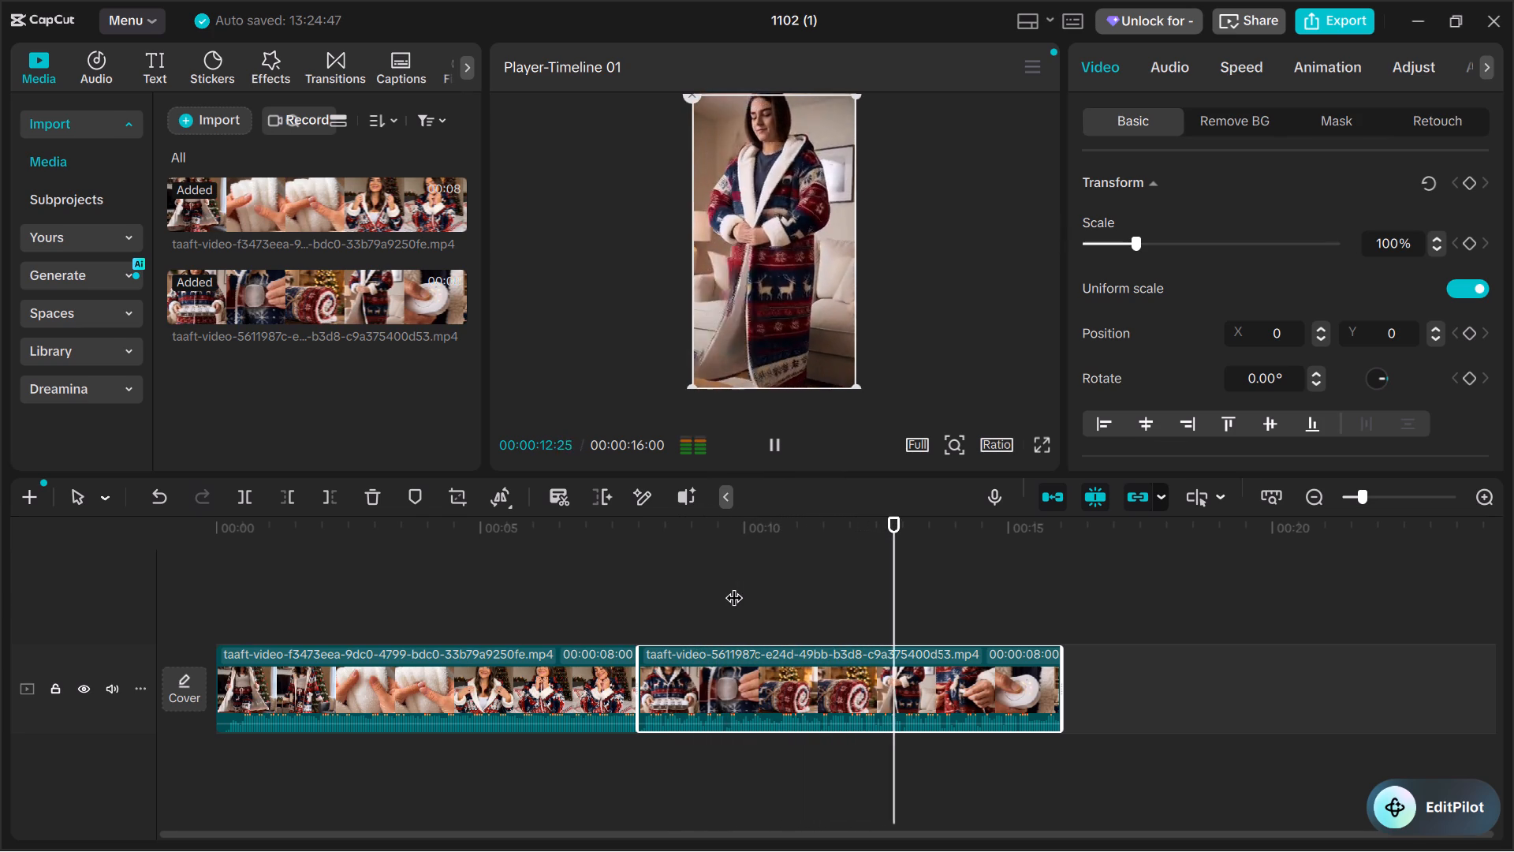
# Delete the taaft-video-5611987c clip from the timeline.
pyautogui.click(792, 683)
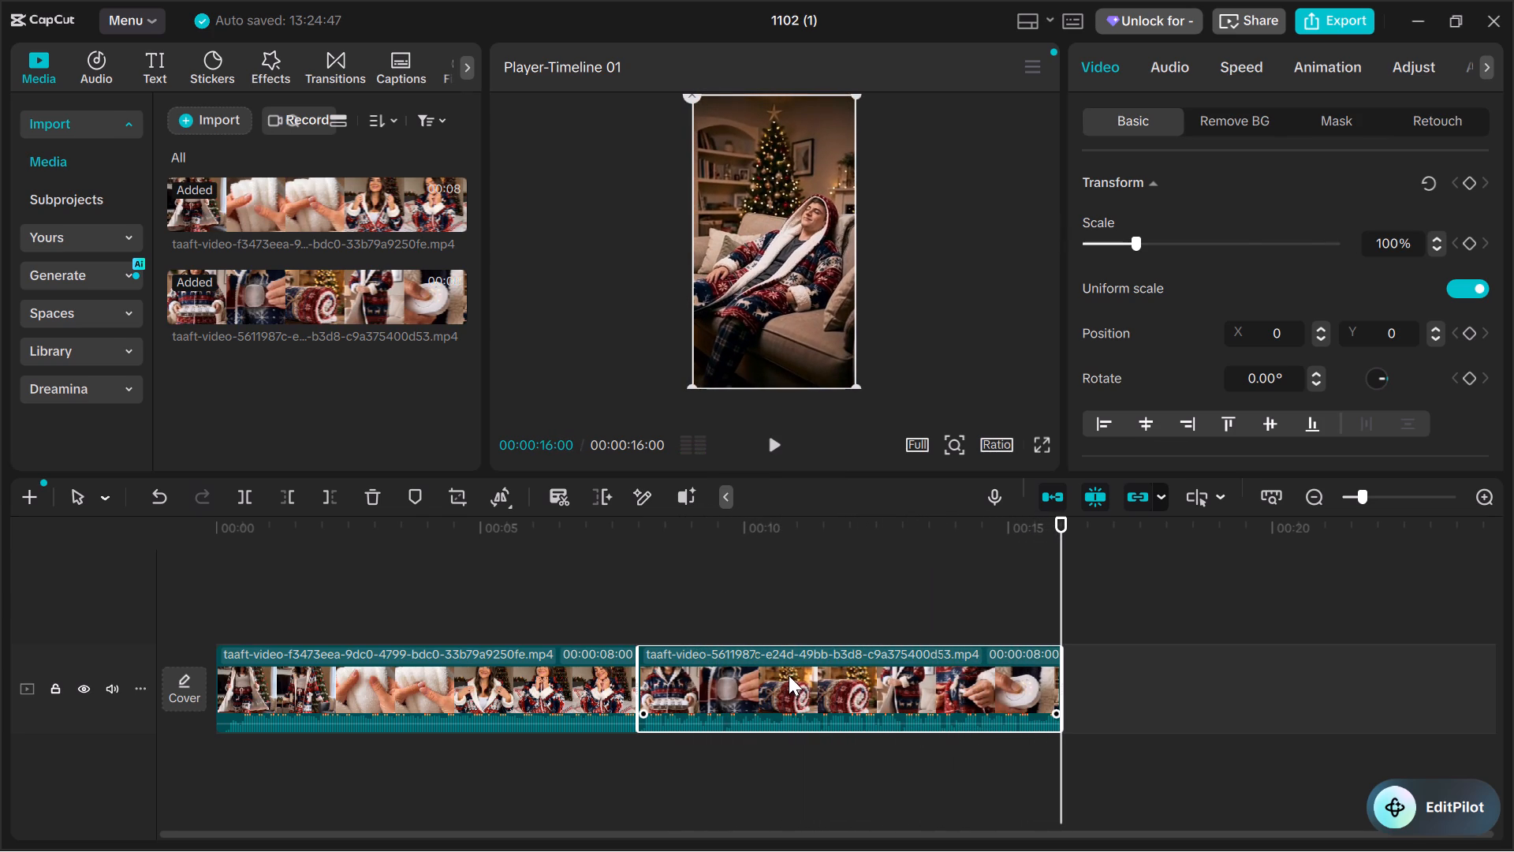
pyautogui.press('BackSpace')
# Add a default text clip on a track above the video, starting at 00:00.
pyautogui.click(162, 50)
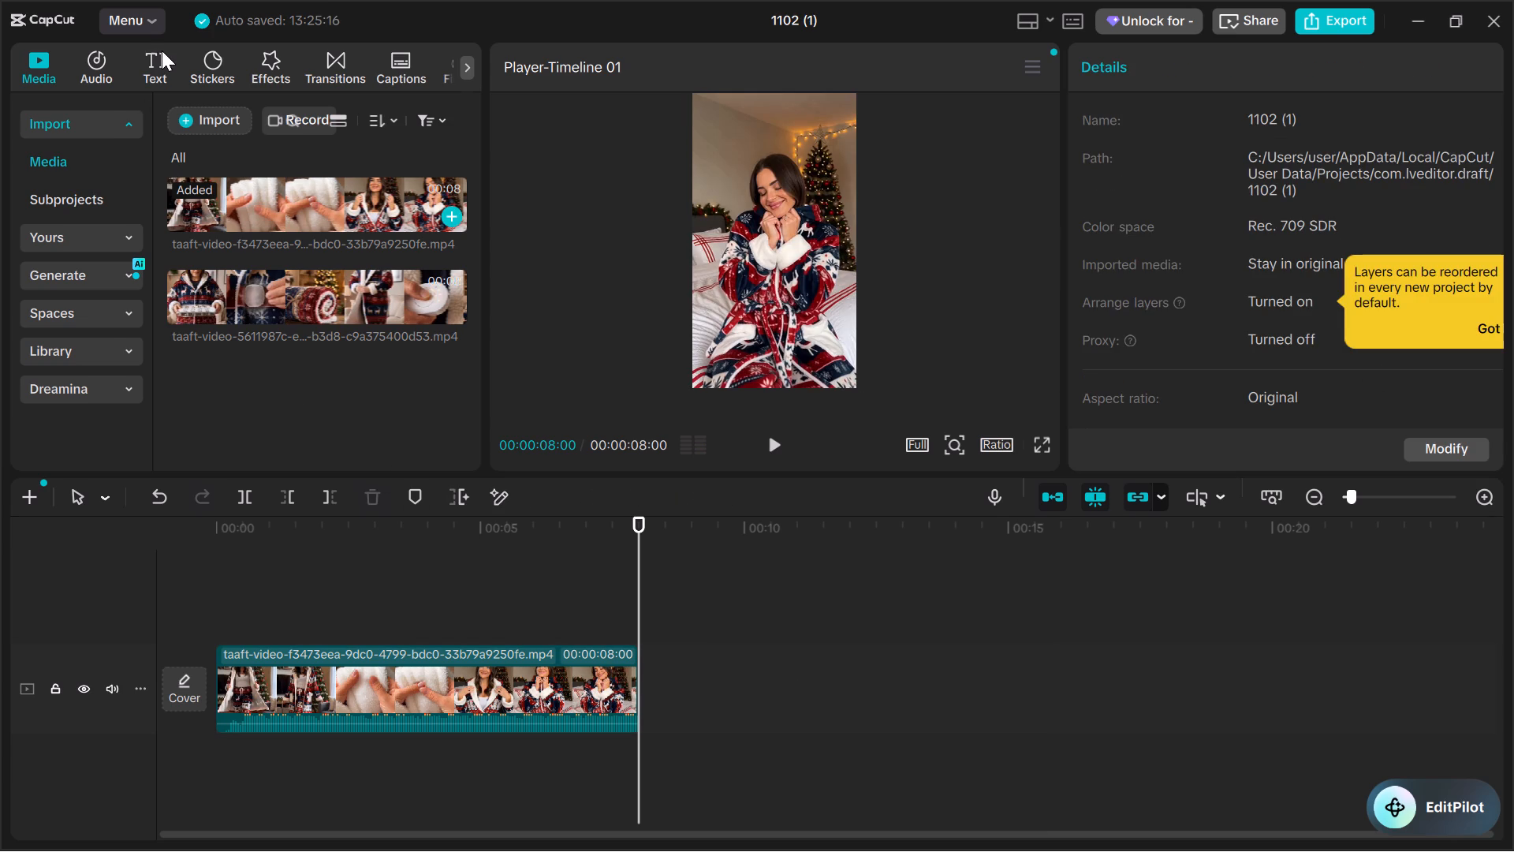
pyautogui.click(154, 68)
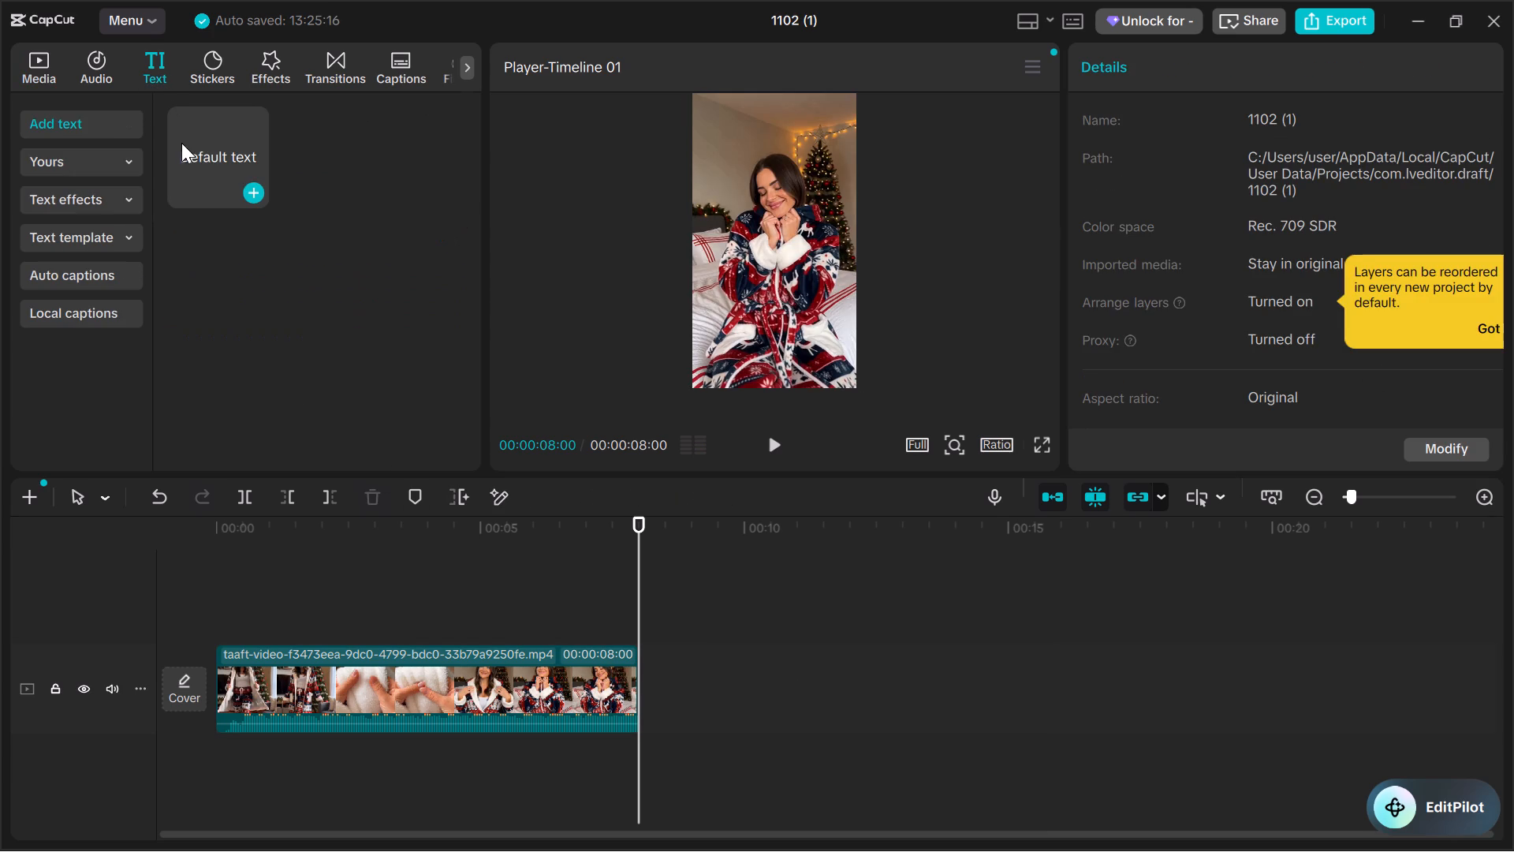
pyautogui.click(192, 149)
pyautogui.moveTo(192, 149); pyautogui.dragTo(222, 623)
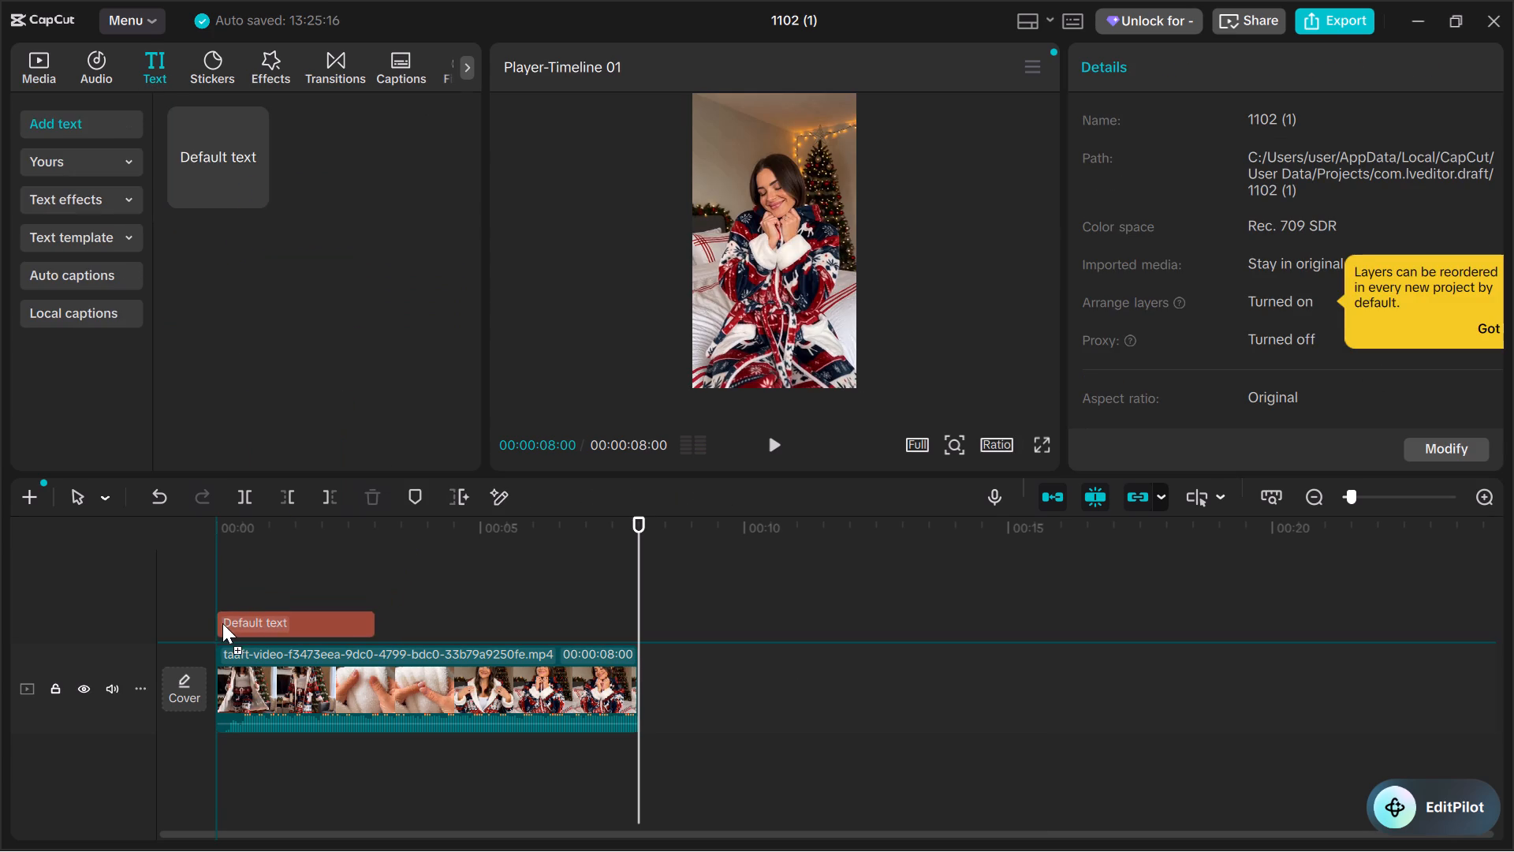
pyautogui.moveTo(222, 623); pyautogui.dragTo(222, 628)
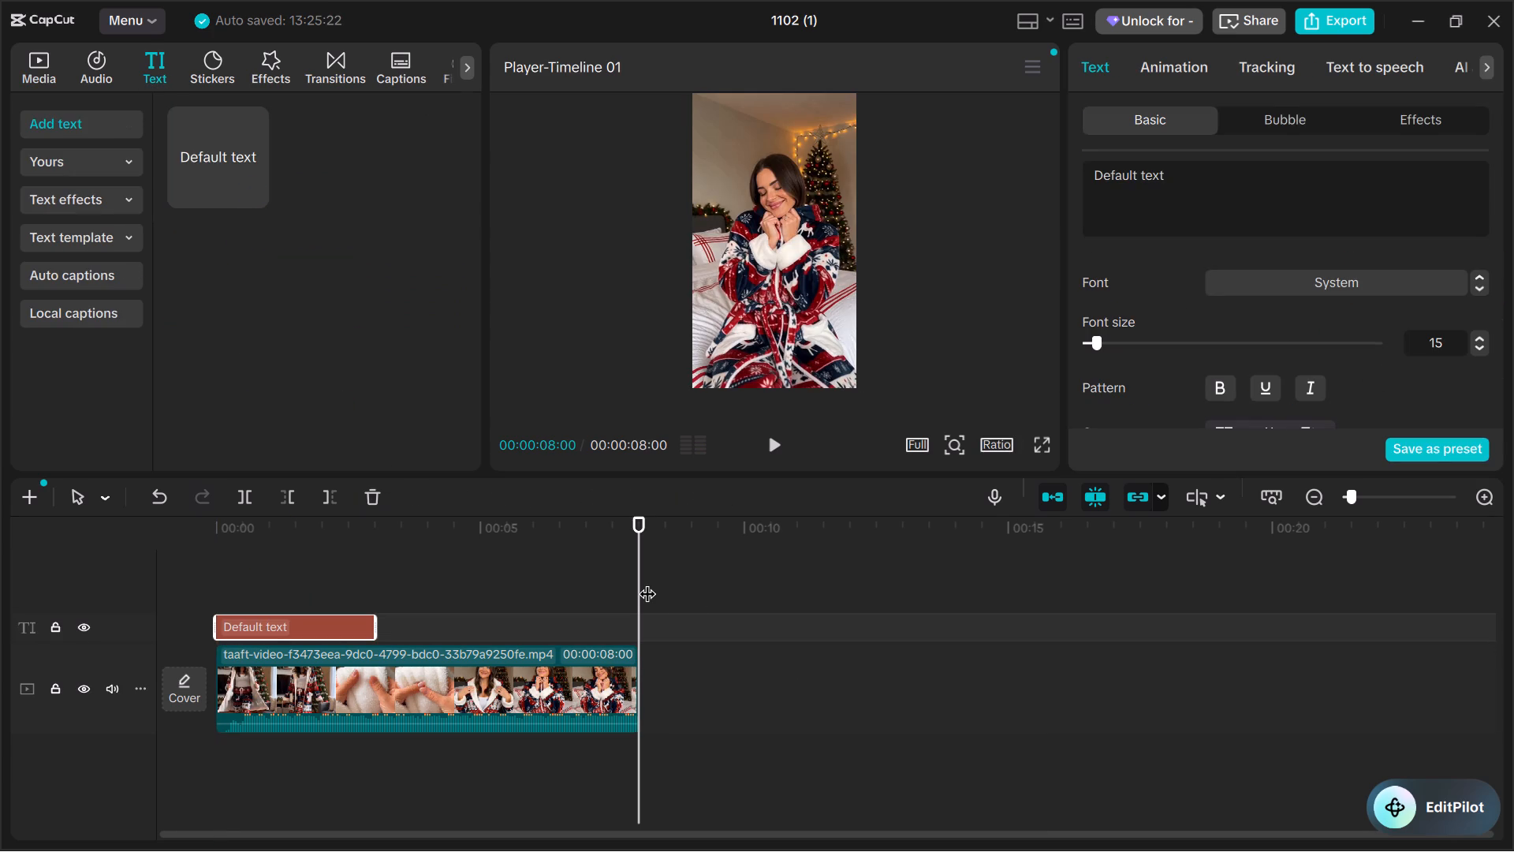
# Move the text overlay up near the top edge of the video frame and play the video back.
pyautogui.moveTo(636, 574); pyautogui.dragTo(211, 574)
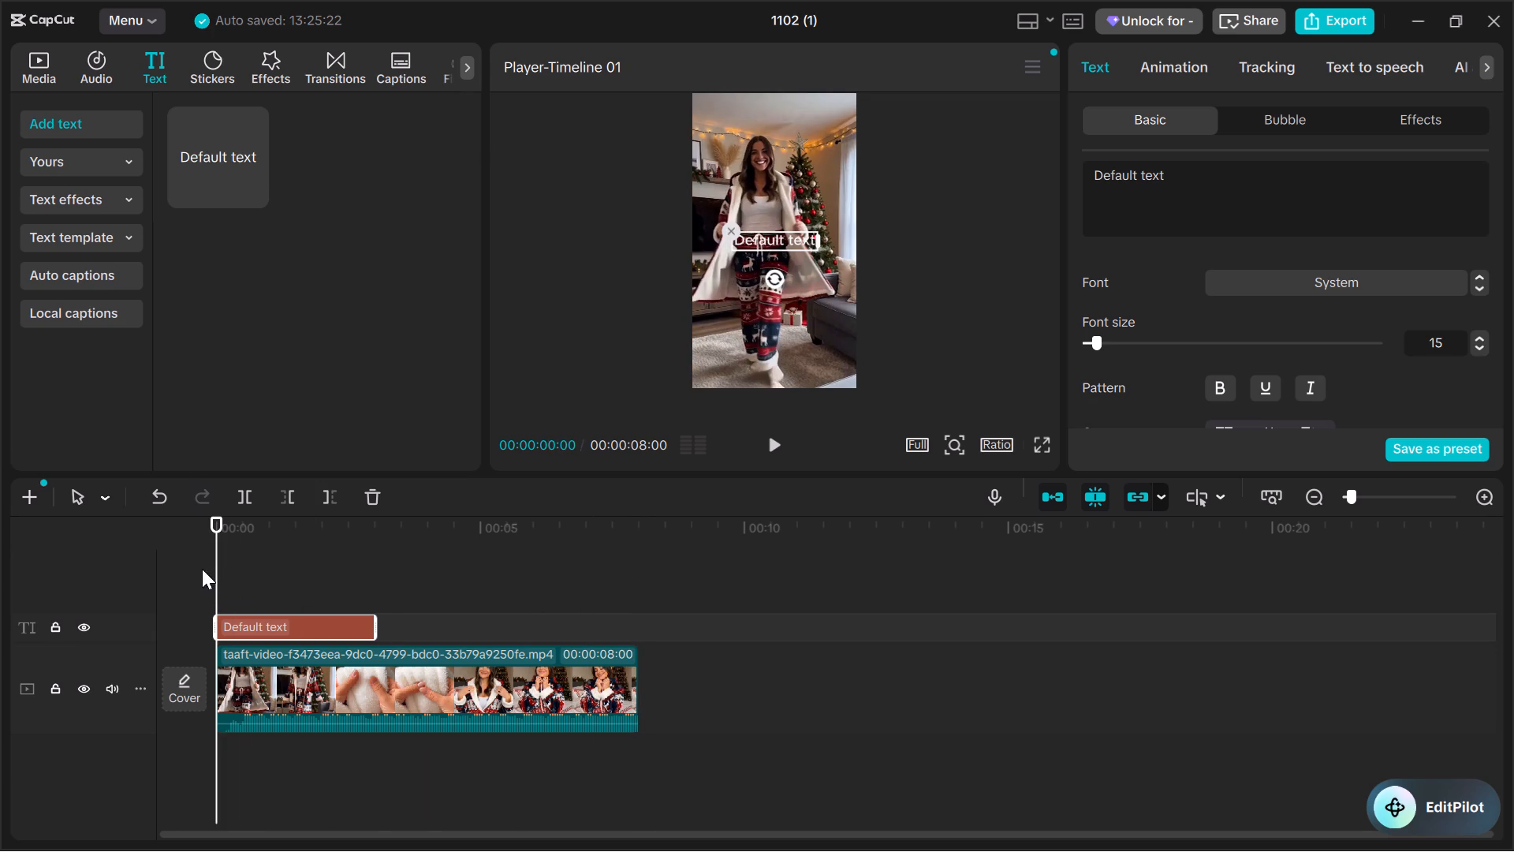
pyautogui.moveTo(781, 234); pyautogui.dragTo(785, 125)
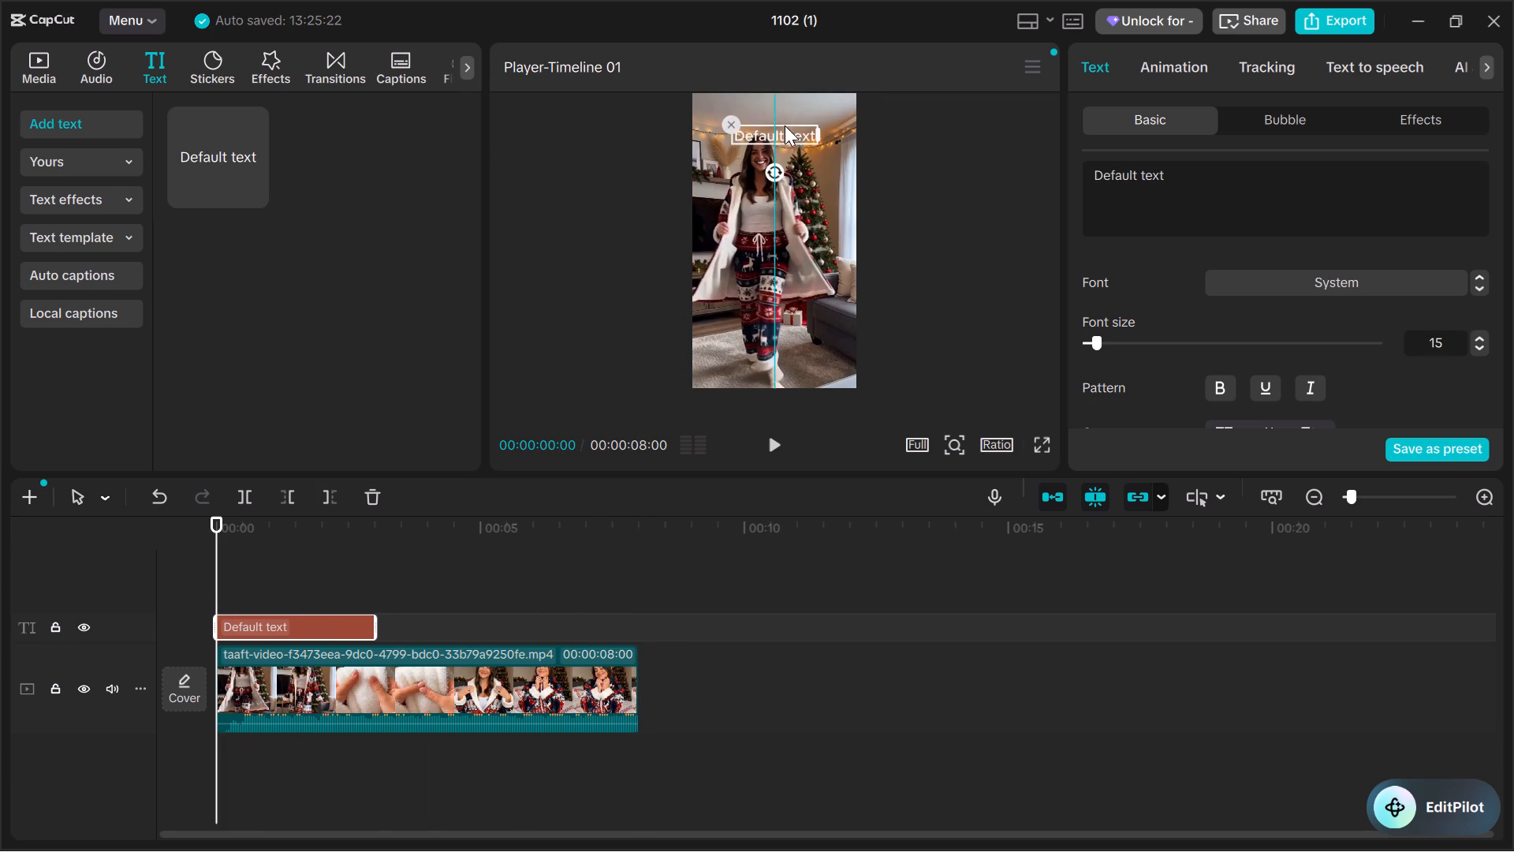
pyautogui.moveTo(785, 125); pyautogui.dragTo(792, 110)
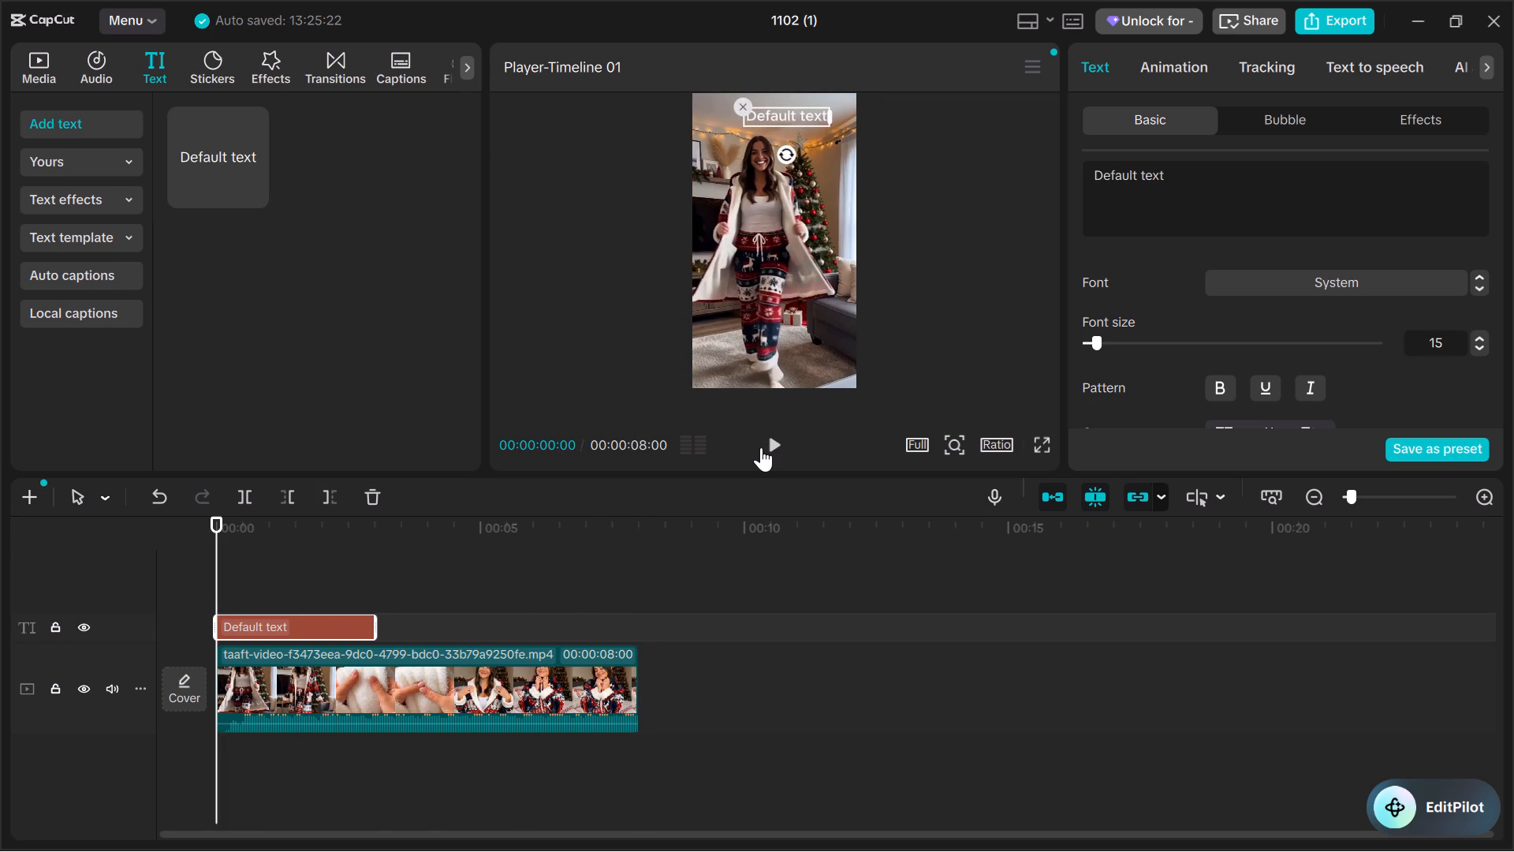
pyautogui.press('space')
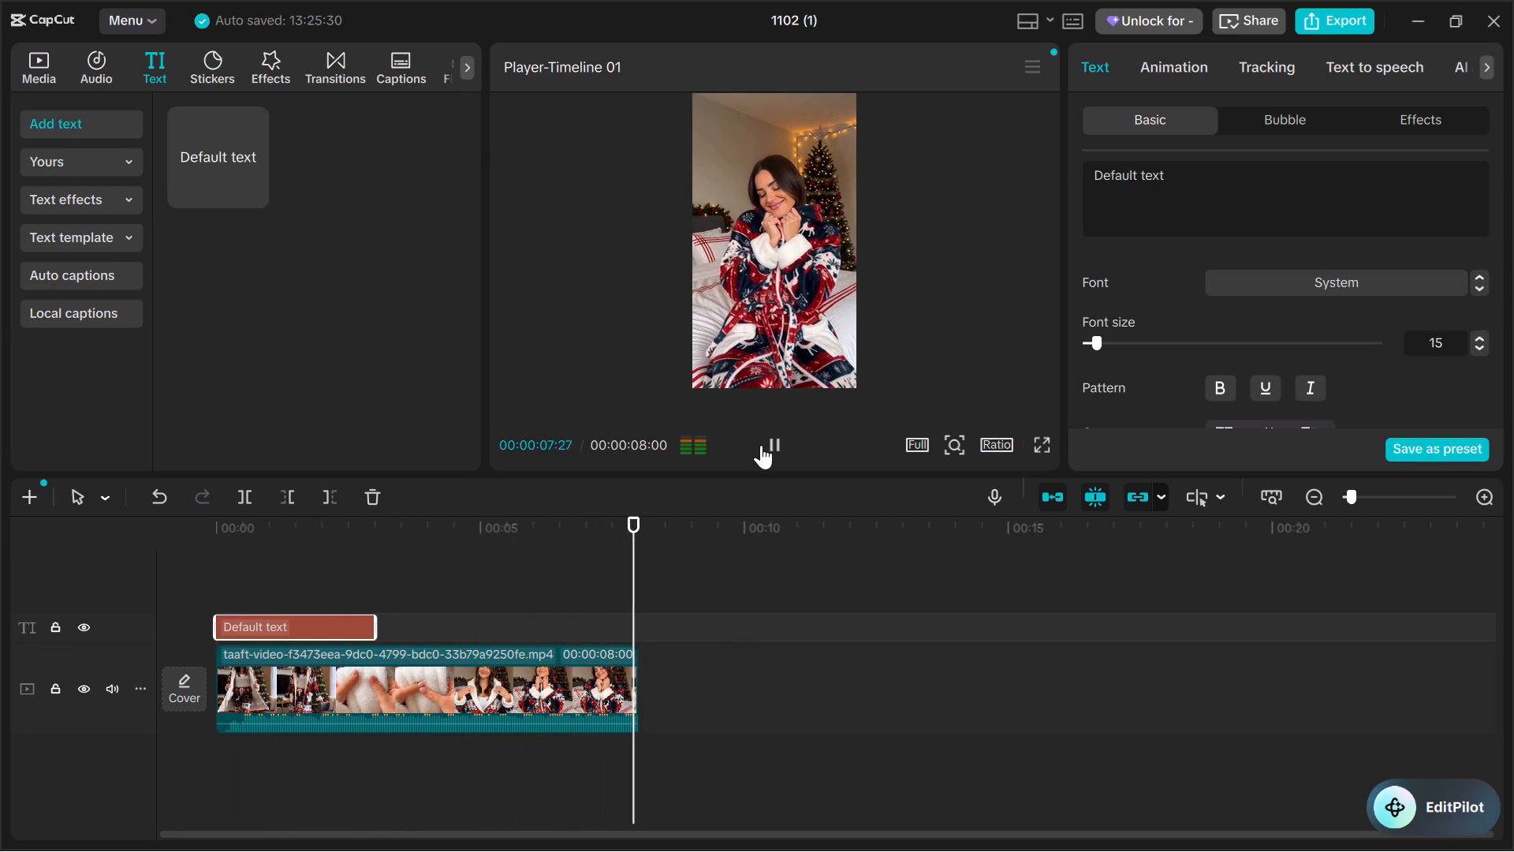
# Replace the default wording of the text clip with "Your new winter essential".
pyautogui.click(337, 621)
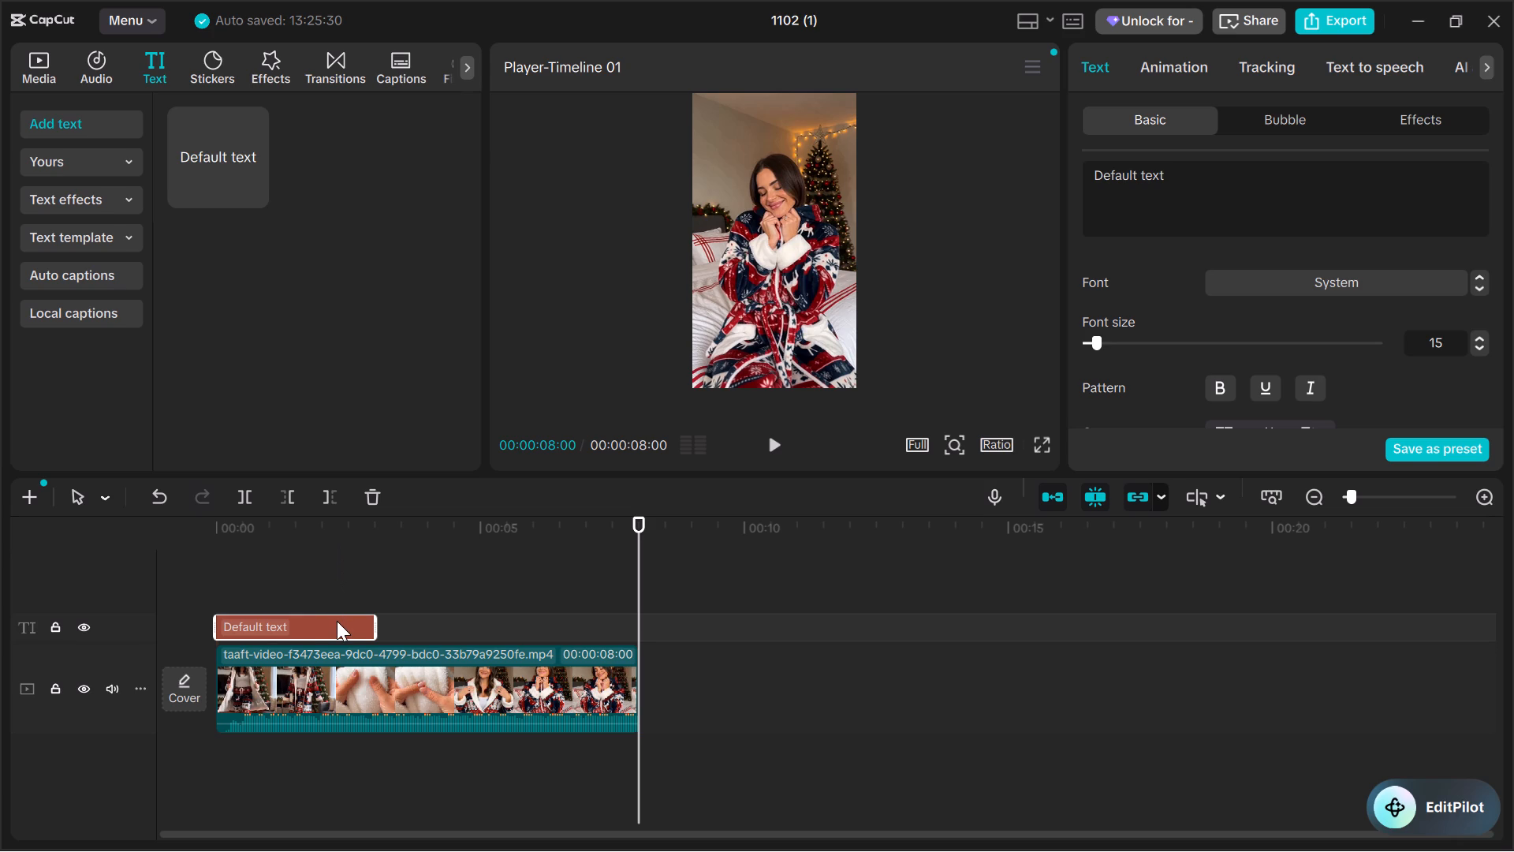
pyautogui.click(1222, 189)
pyautogui.press('BackSpace')
pyautogui.press('BackSpace')
pyautogui.press('BackSpace')
pyautogui.press('BackSpace')
pyautogui.press('BackSpace')
pyautogui.press('BackSpace')
pyautogui.press('BackSpace')
pyautogui.press('BackSpace')
pyautogui.press('BackSpace')
pyautogui.press('BackSpace')
pyautogui.press('BackSpace')
pyautogui.press('BackSpace')
pyautogui.press('BackSpace')
pyautogui.press('BackSpace')
pyautogui.press('BackSpace')
pyautogui.press('BackSpace')
pyautogui.press('BackSpace')
pyautogui.press('BackSpace')
pyautogui.press('BackSpace')
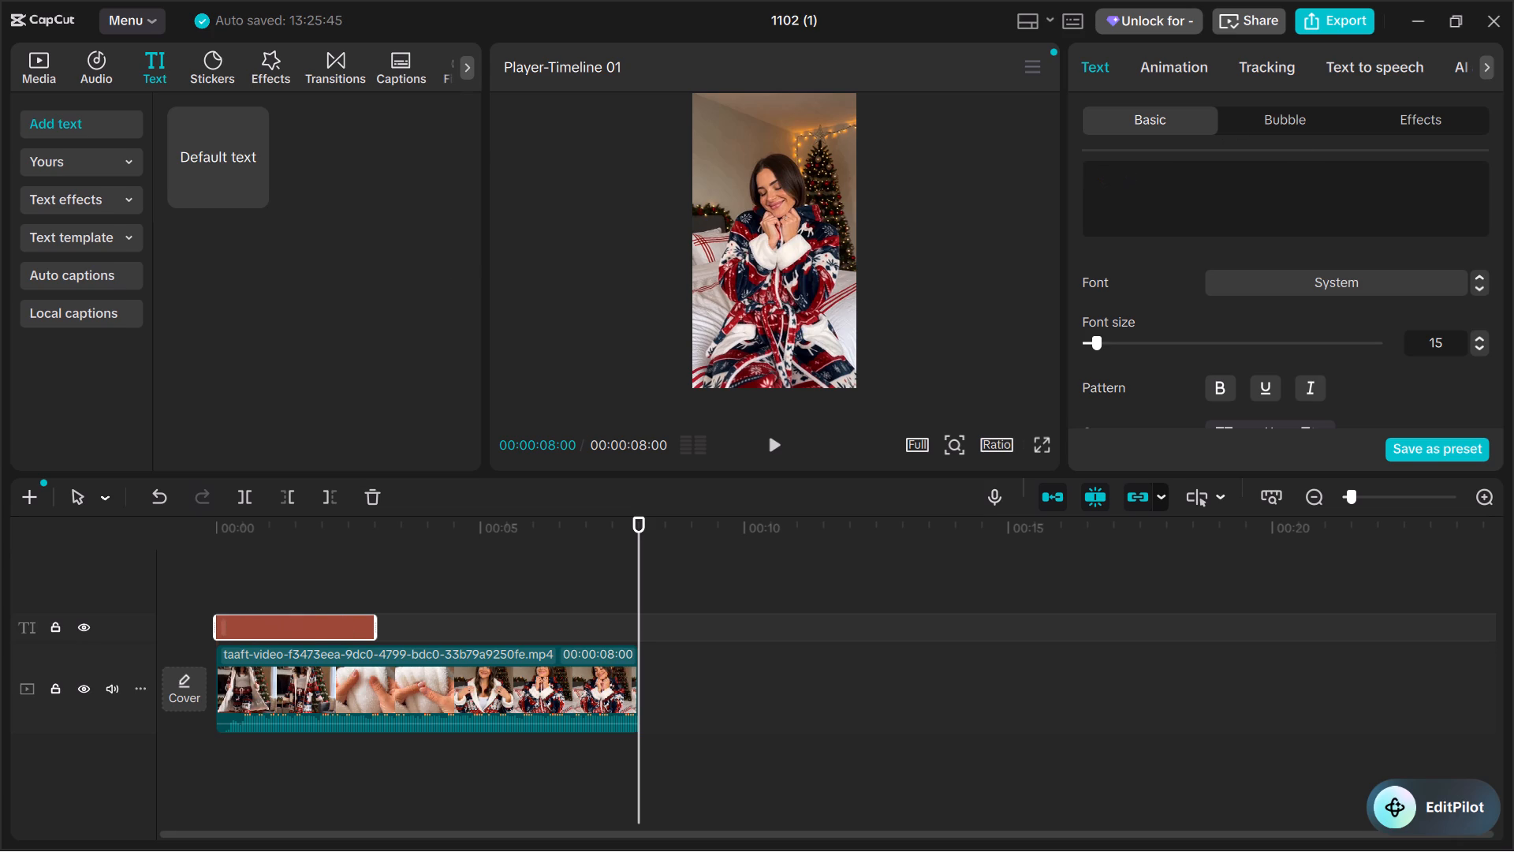
pyautogui.write('Your new winyter')
pyautogui.press('space')
pyautogui.press('BackSpace')
pyautogui.press('BackSpace')
pyautogui.press('BackSpace')
pyautogui.press('BackSpace')
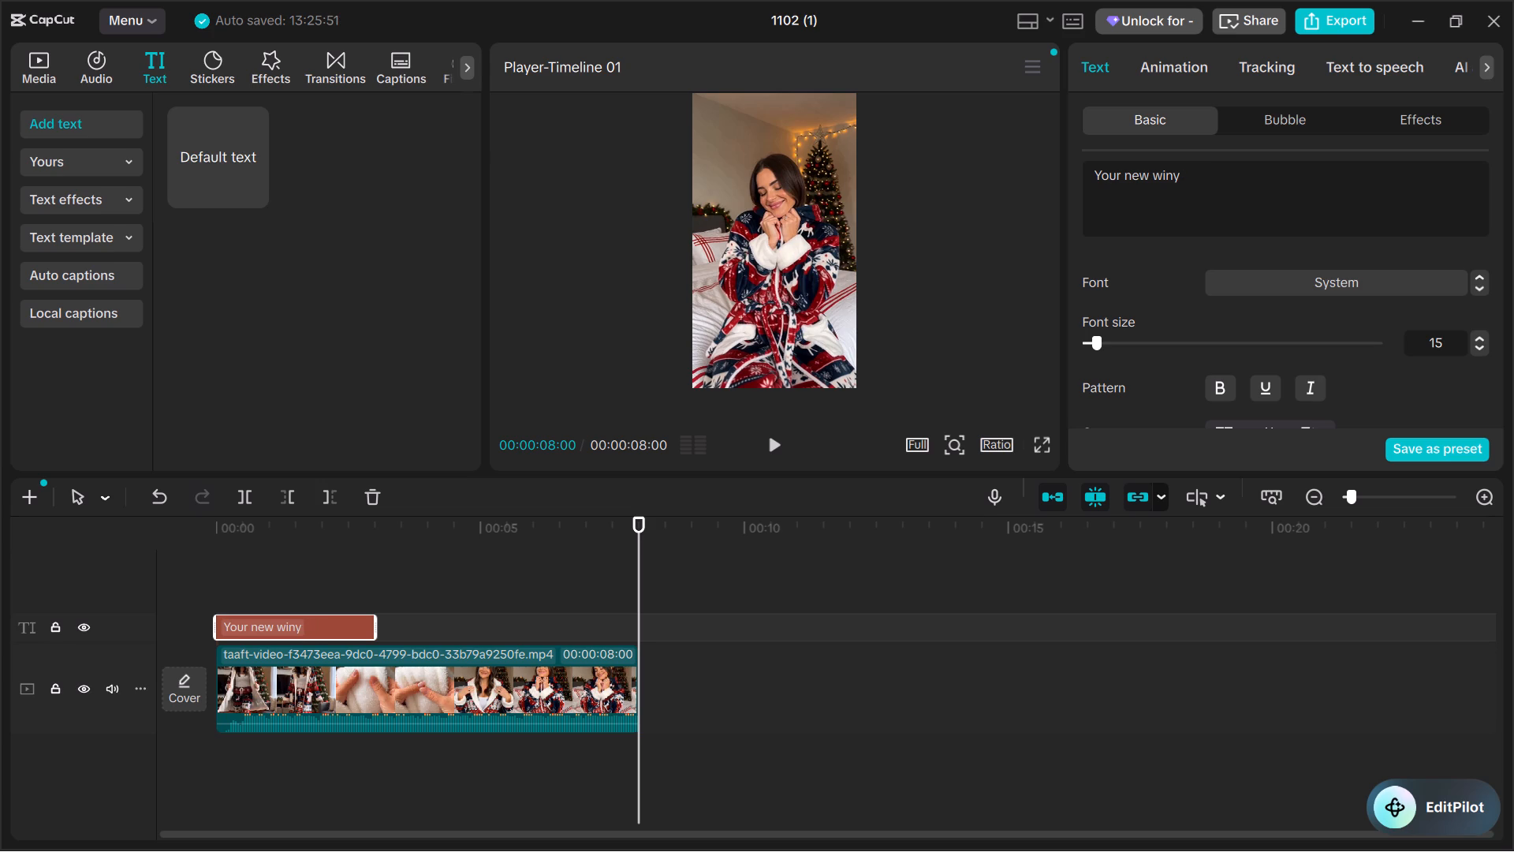
pyautogui.press('BackSpace')
pyautogui.write('ter')
pyautogui.press('space')
pyautogui.write('essential')
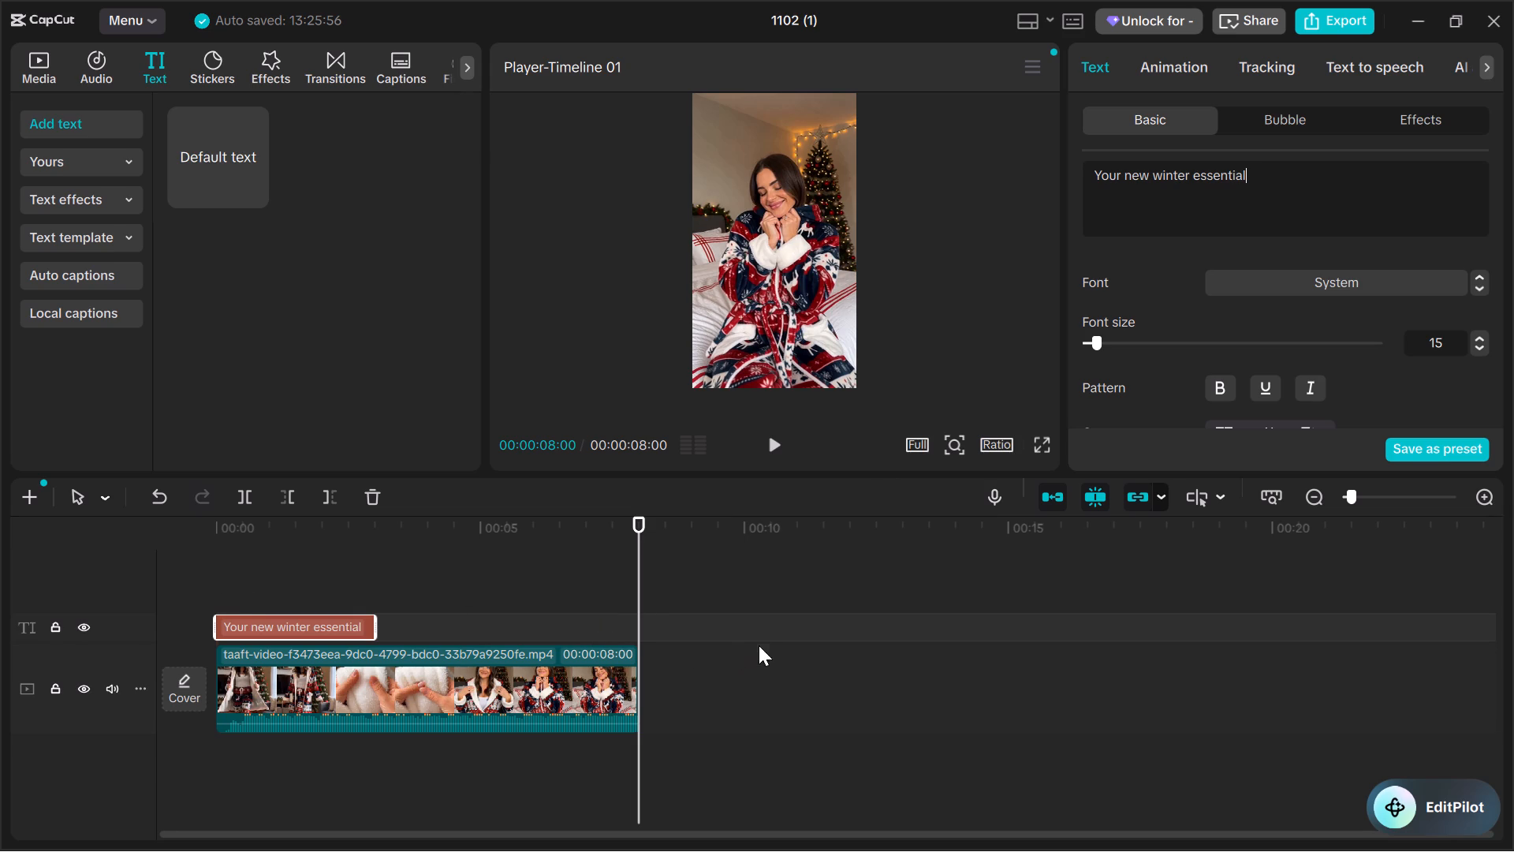
# Return the playhead to 00:00 and reduce the overlay's font size to 11.
pyautogui.moveTo(643, 561); pyautogui.dragTo(124, 606)
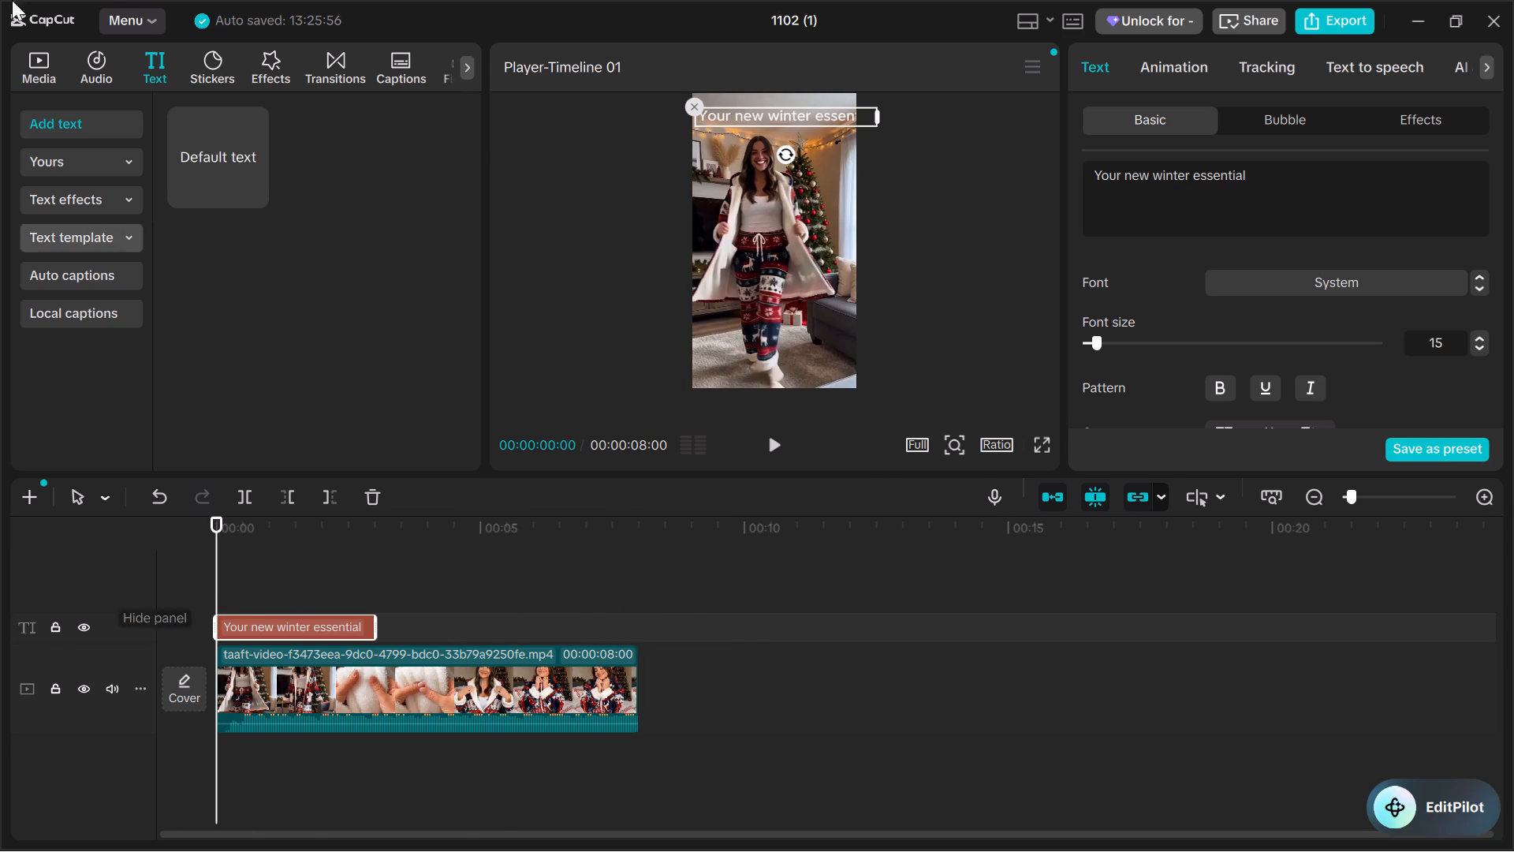
pyautogui.click(1278, 189)
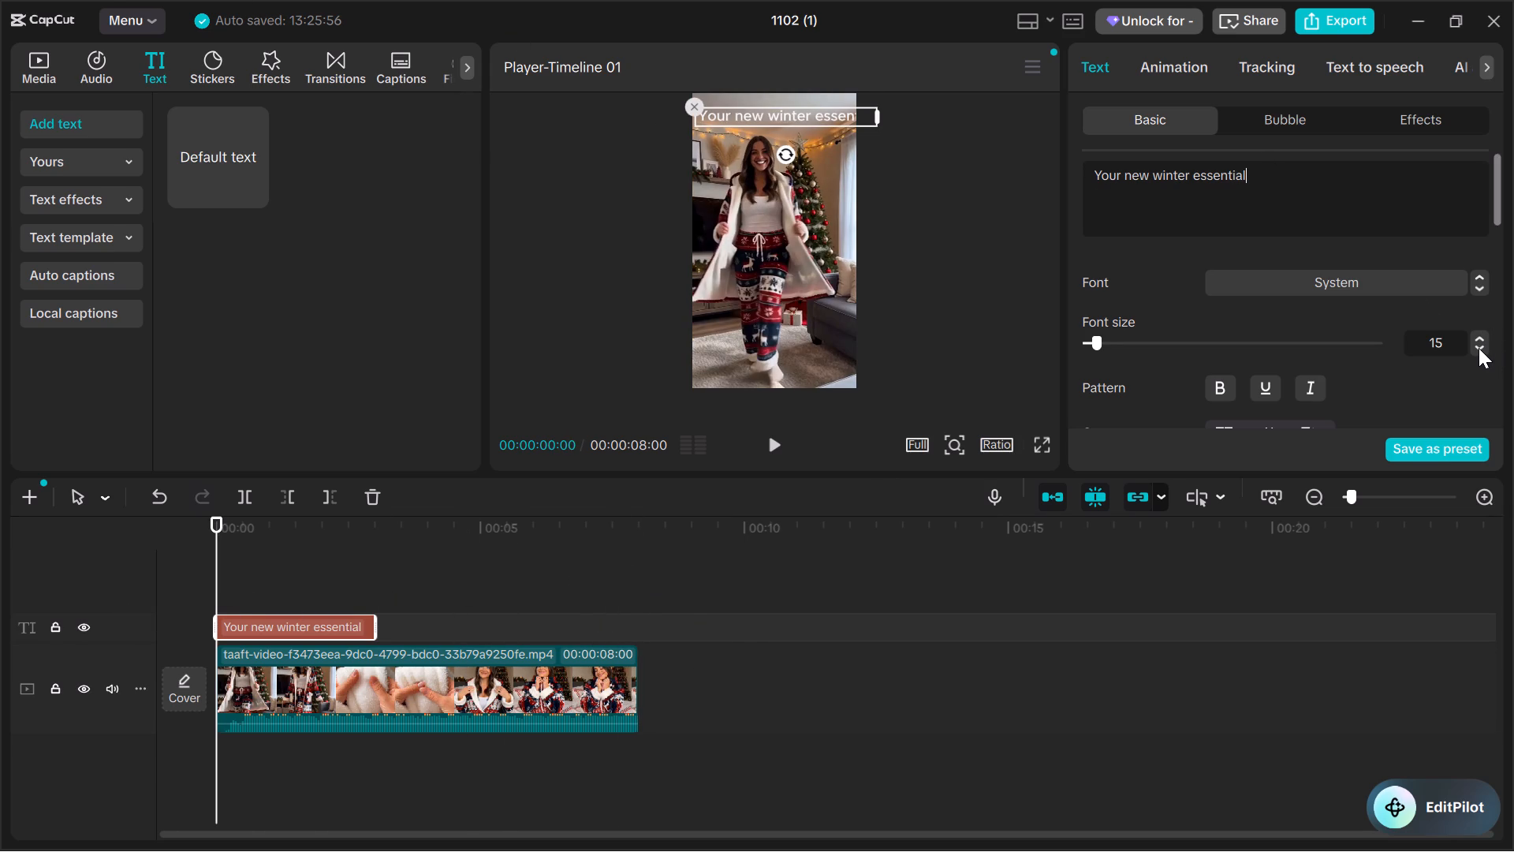
pyautogui.tripleClick(1479, 348)
pyautogui.click(1479, 348)
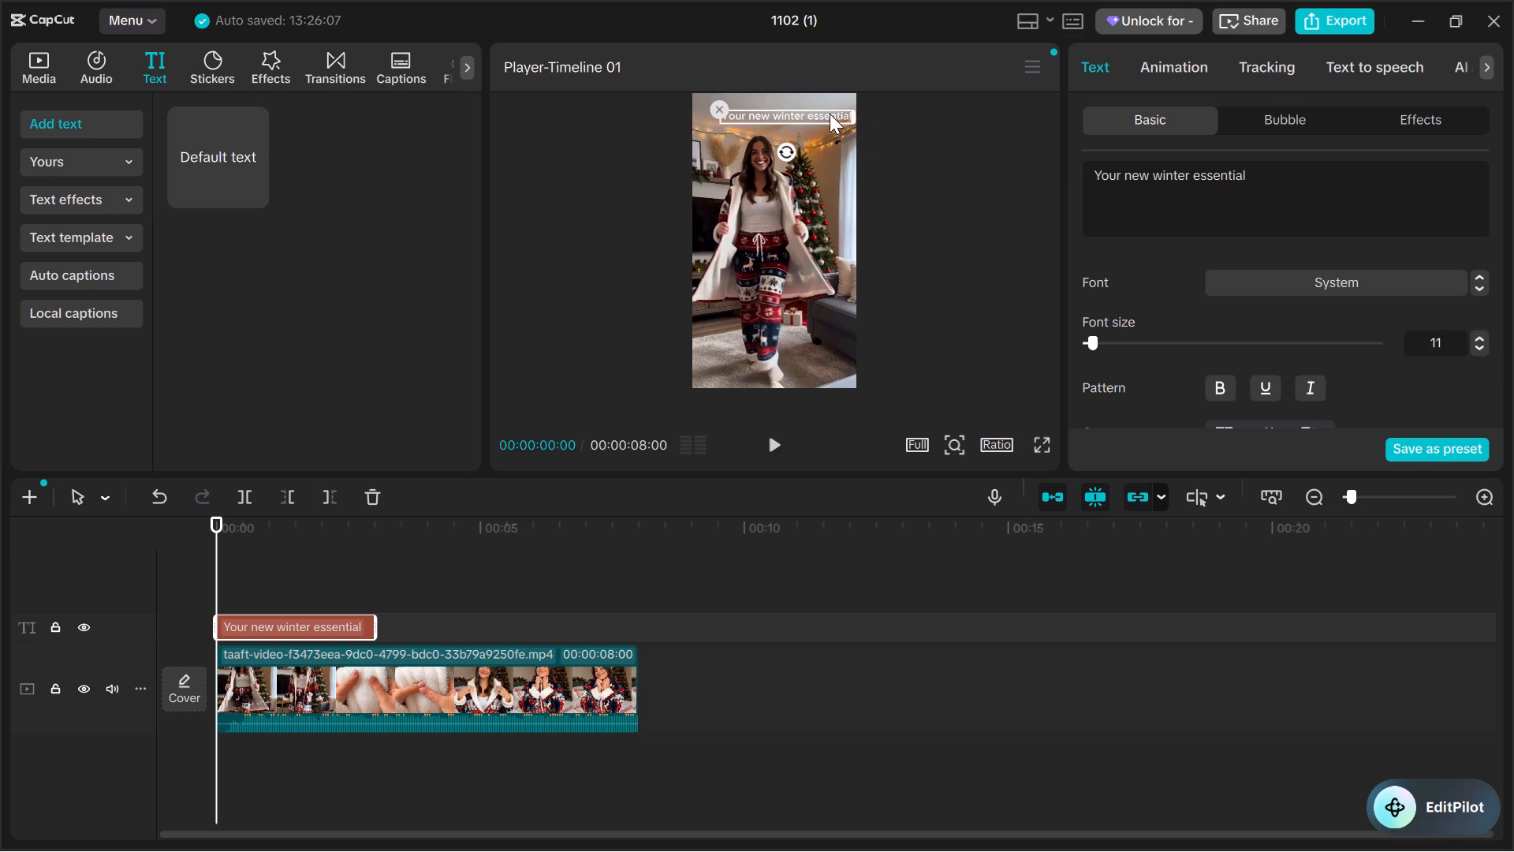
# Shift the text overlay slightly up and to the left near the top edge of the video frame.
pyautogui.moveTo(830, 114); pyautogui.dragTo(811, 106)
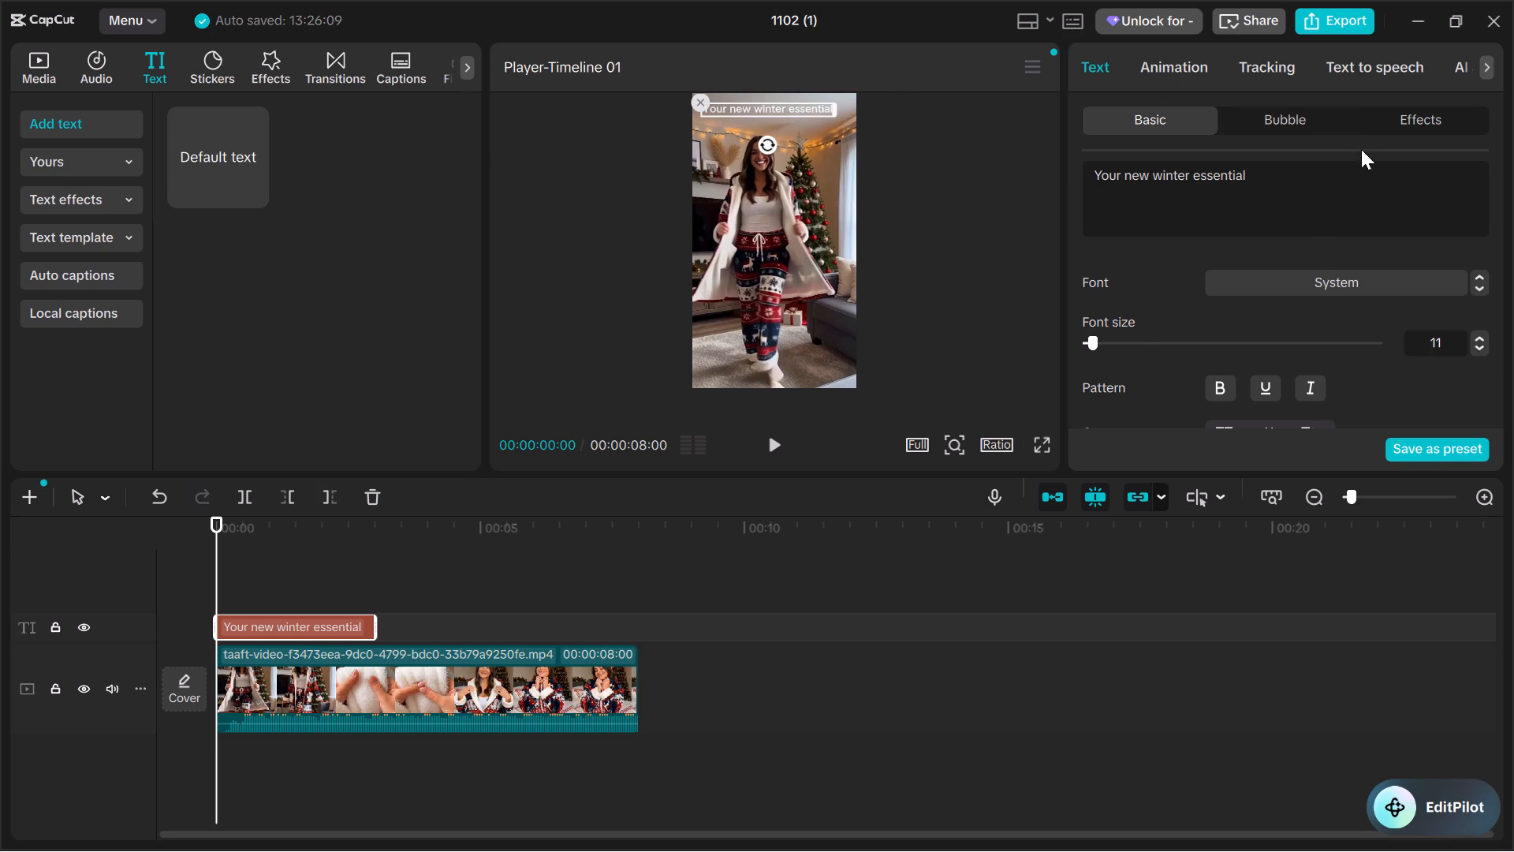
# Expand the preset text styles and apply the white text with yellow glow preset to the overlay.
pyautogui.scroll(-3, 1311, 332)
pyautogui.scroll(1, 1308, 331)
pyautogui.scroll(-2, 1308, 331)
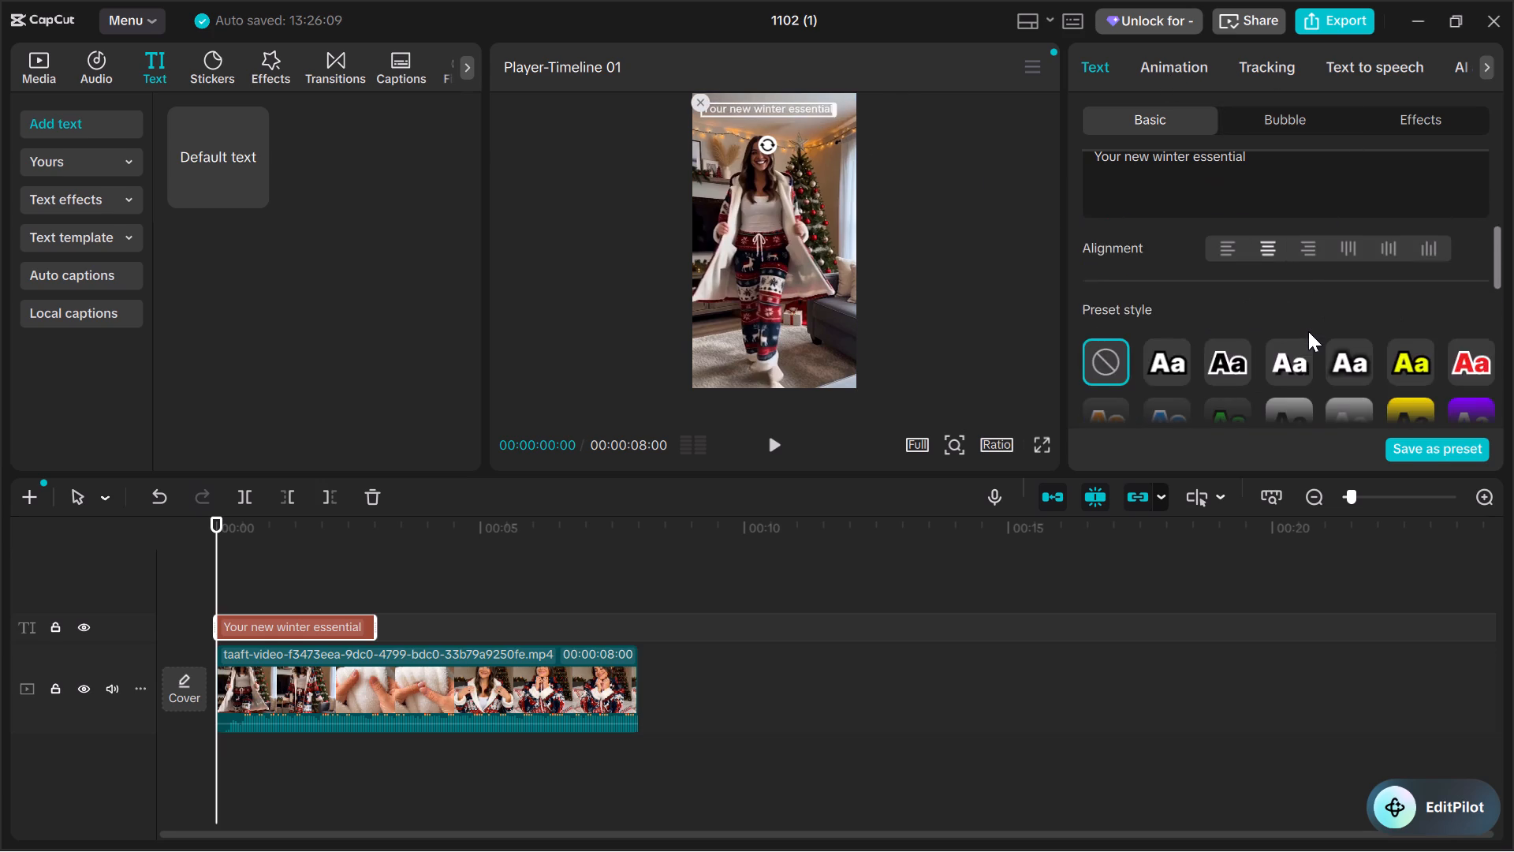
pyautogui.scroll(-1, 1308, 331)
pyautogui.scroll(-2, 1390, 340)
pyautogui.scroll(-2, 1427, 398)
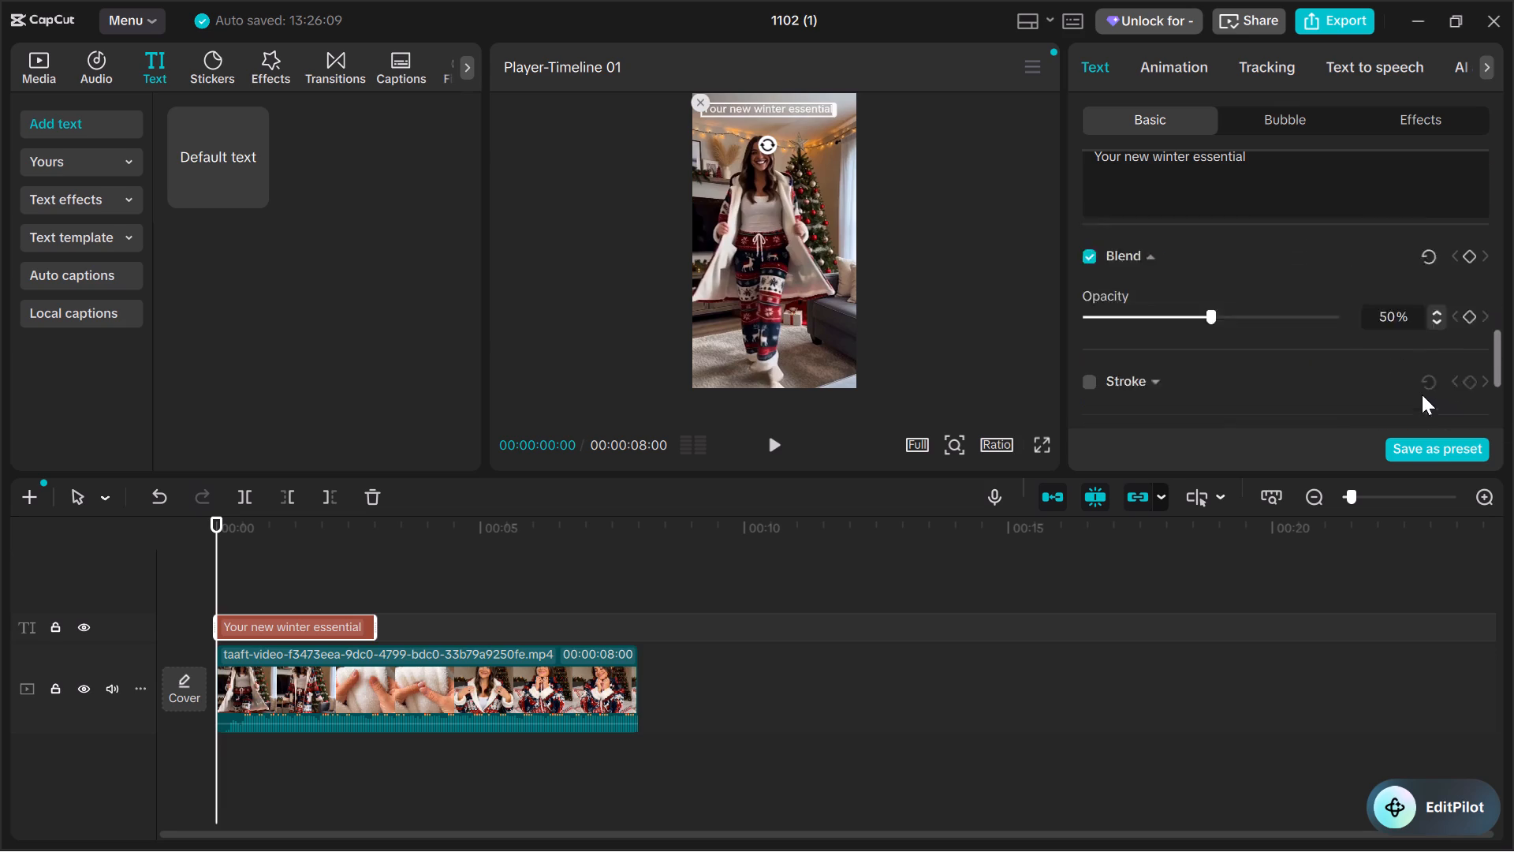
pyautogui.scroll(-1, 1422, 394)
pyautogui.scroll(7, 1350, 349)
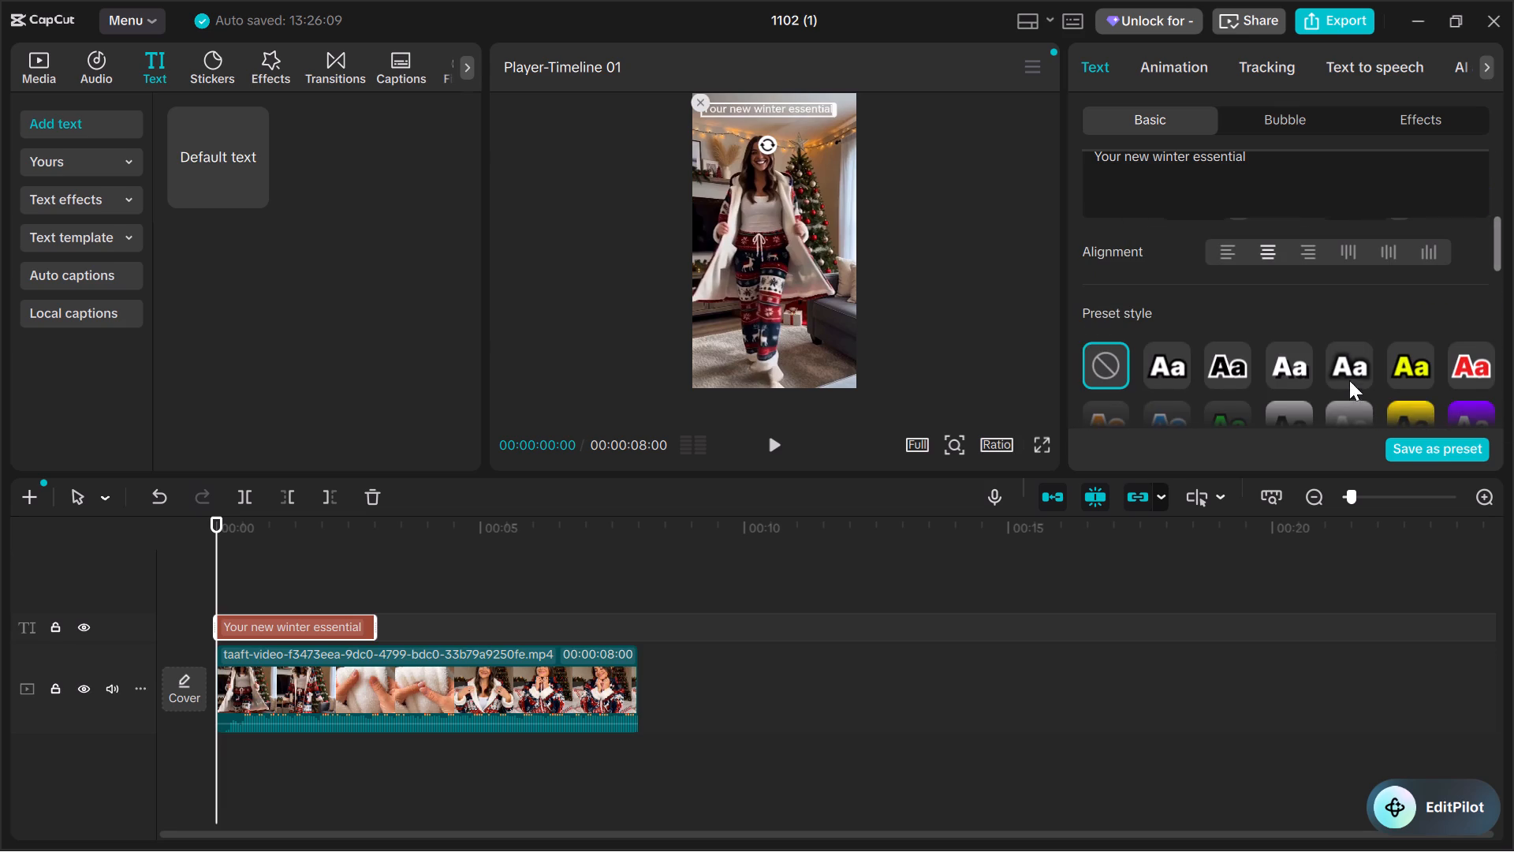
pyautogui.scroll(-1, 1332, 338)
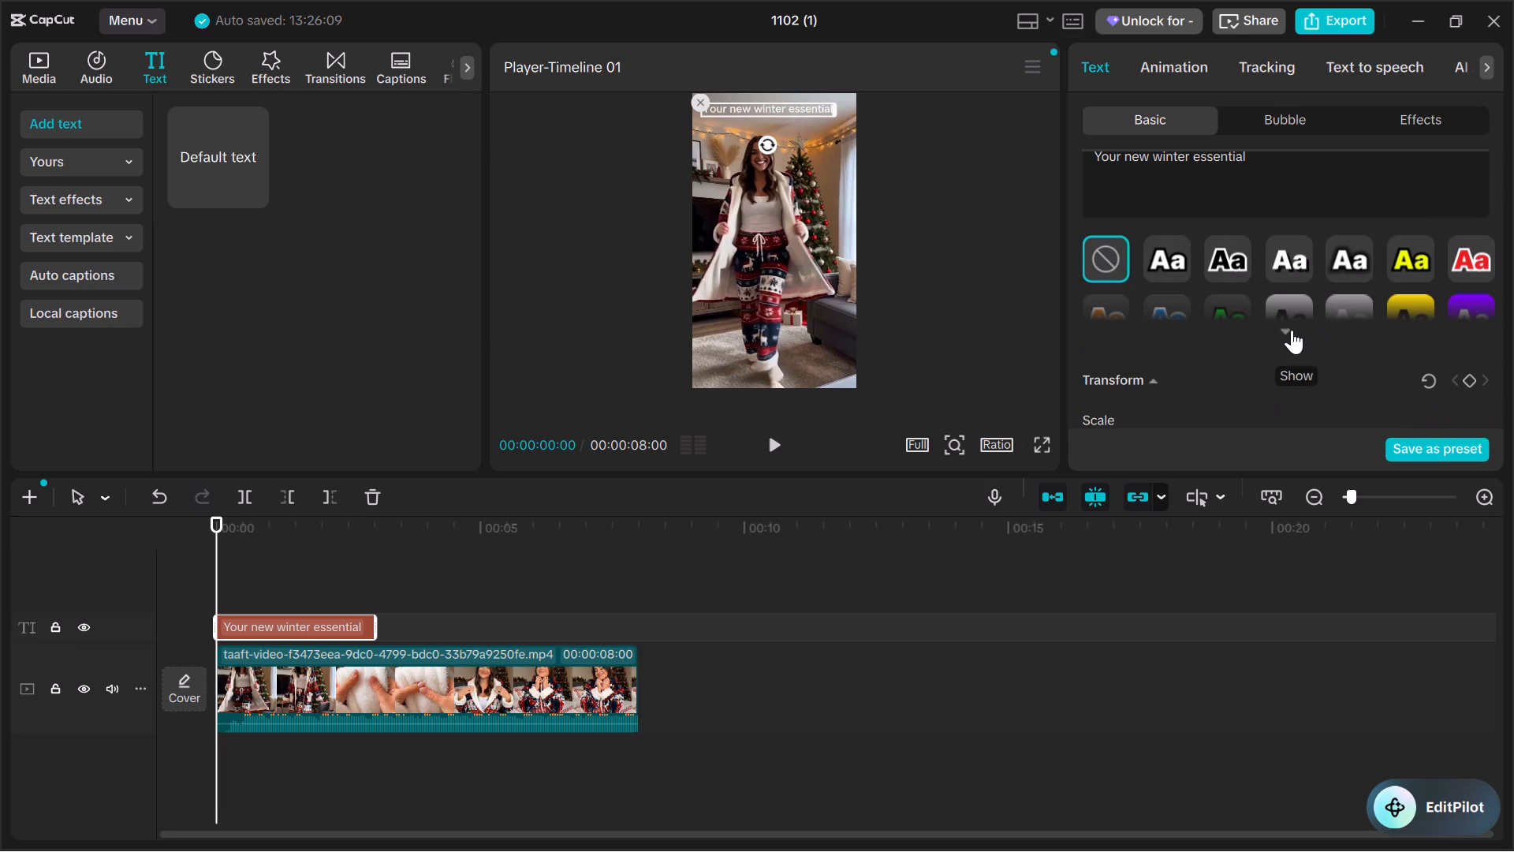
pyautogui.click(1285, 327)
pyautogui.scroll(-1, 1232, 338)
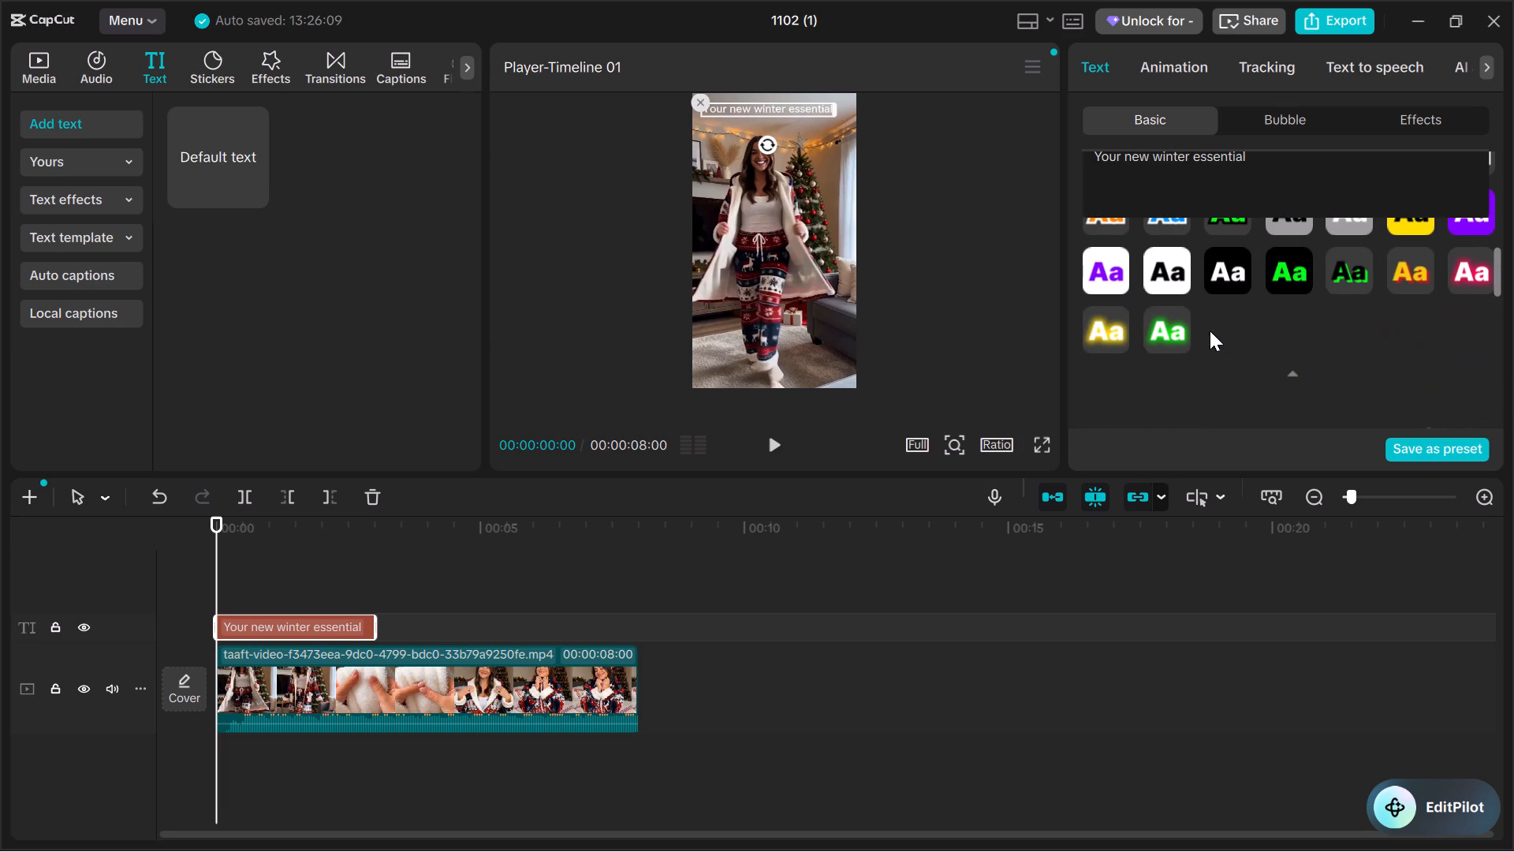
pyautogui.click(1107, 323)
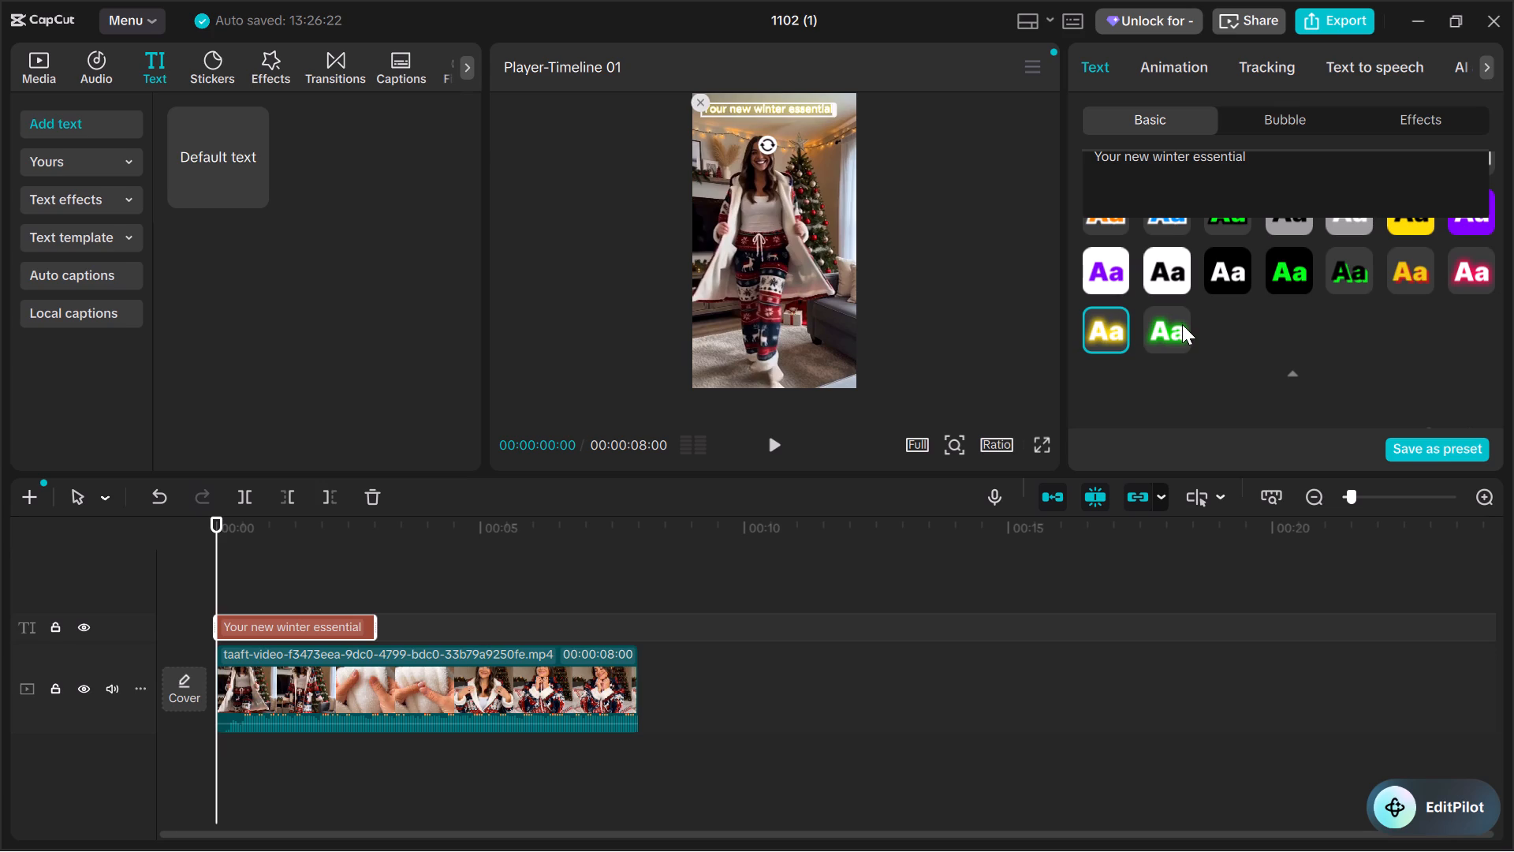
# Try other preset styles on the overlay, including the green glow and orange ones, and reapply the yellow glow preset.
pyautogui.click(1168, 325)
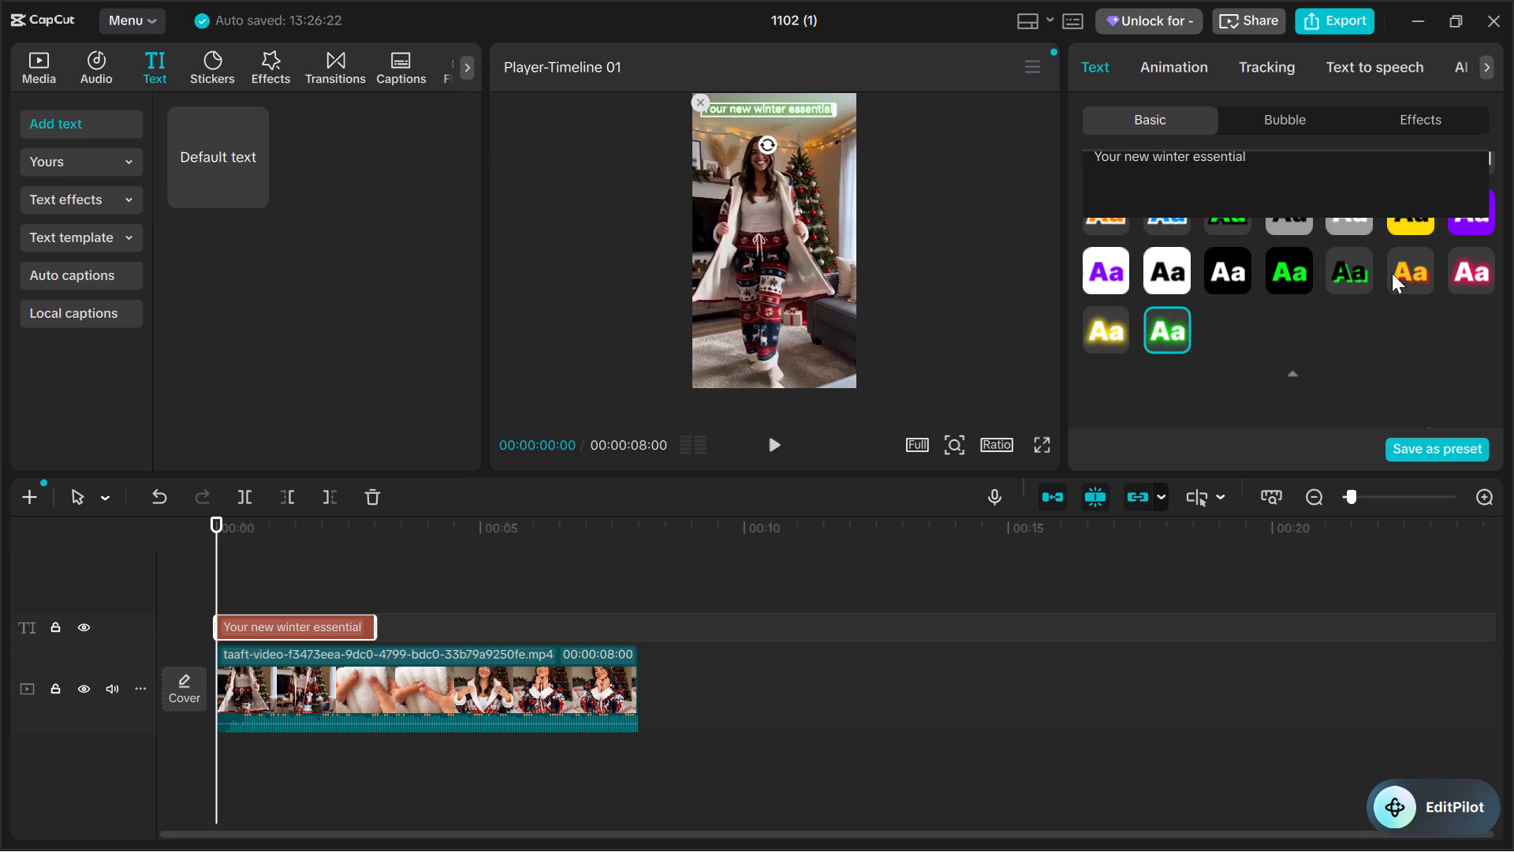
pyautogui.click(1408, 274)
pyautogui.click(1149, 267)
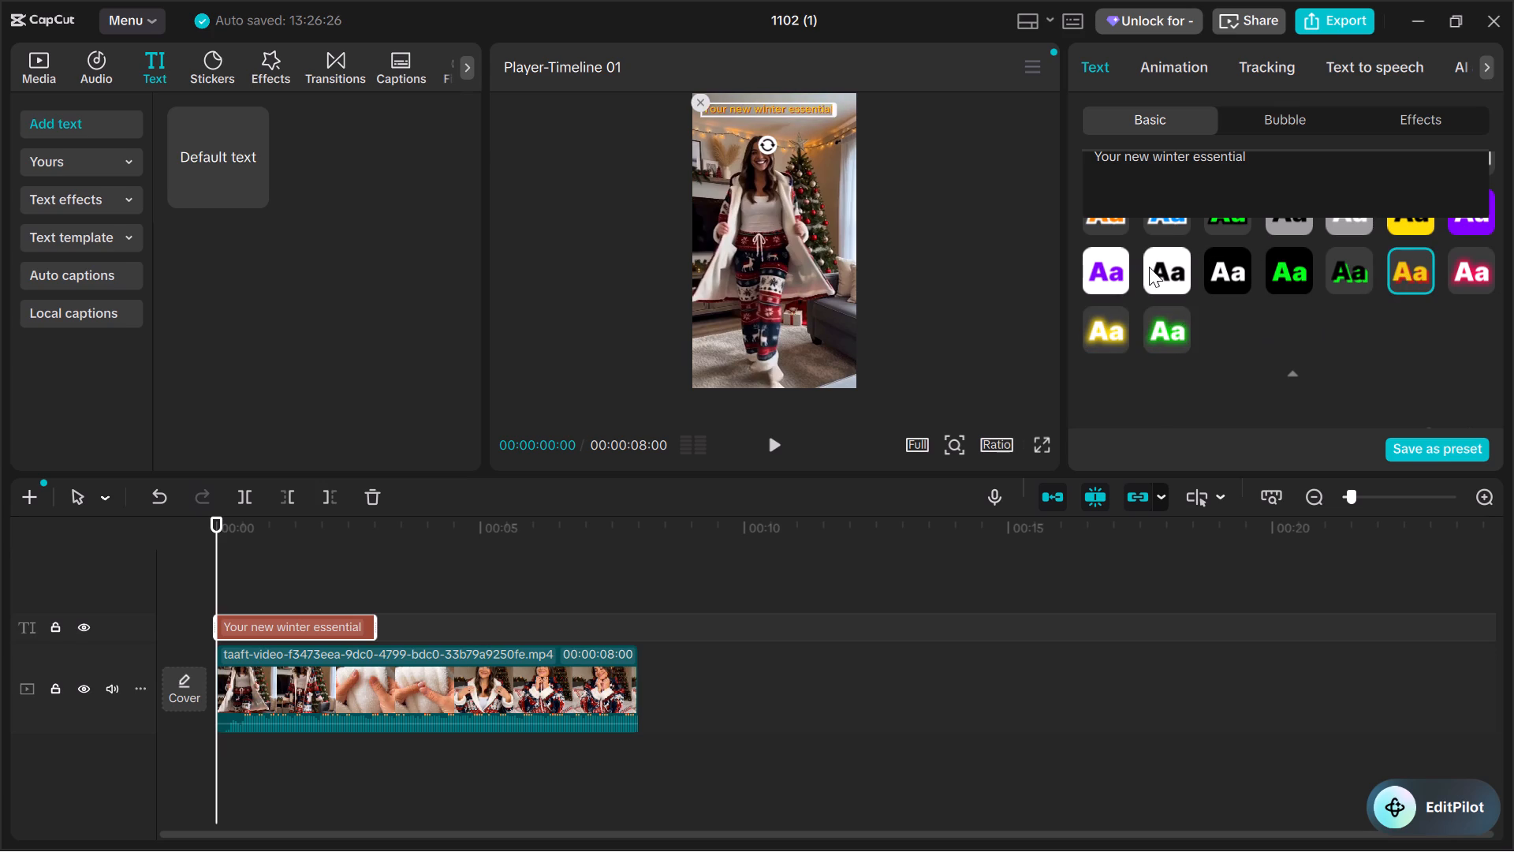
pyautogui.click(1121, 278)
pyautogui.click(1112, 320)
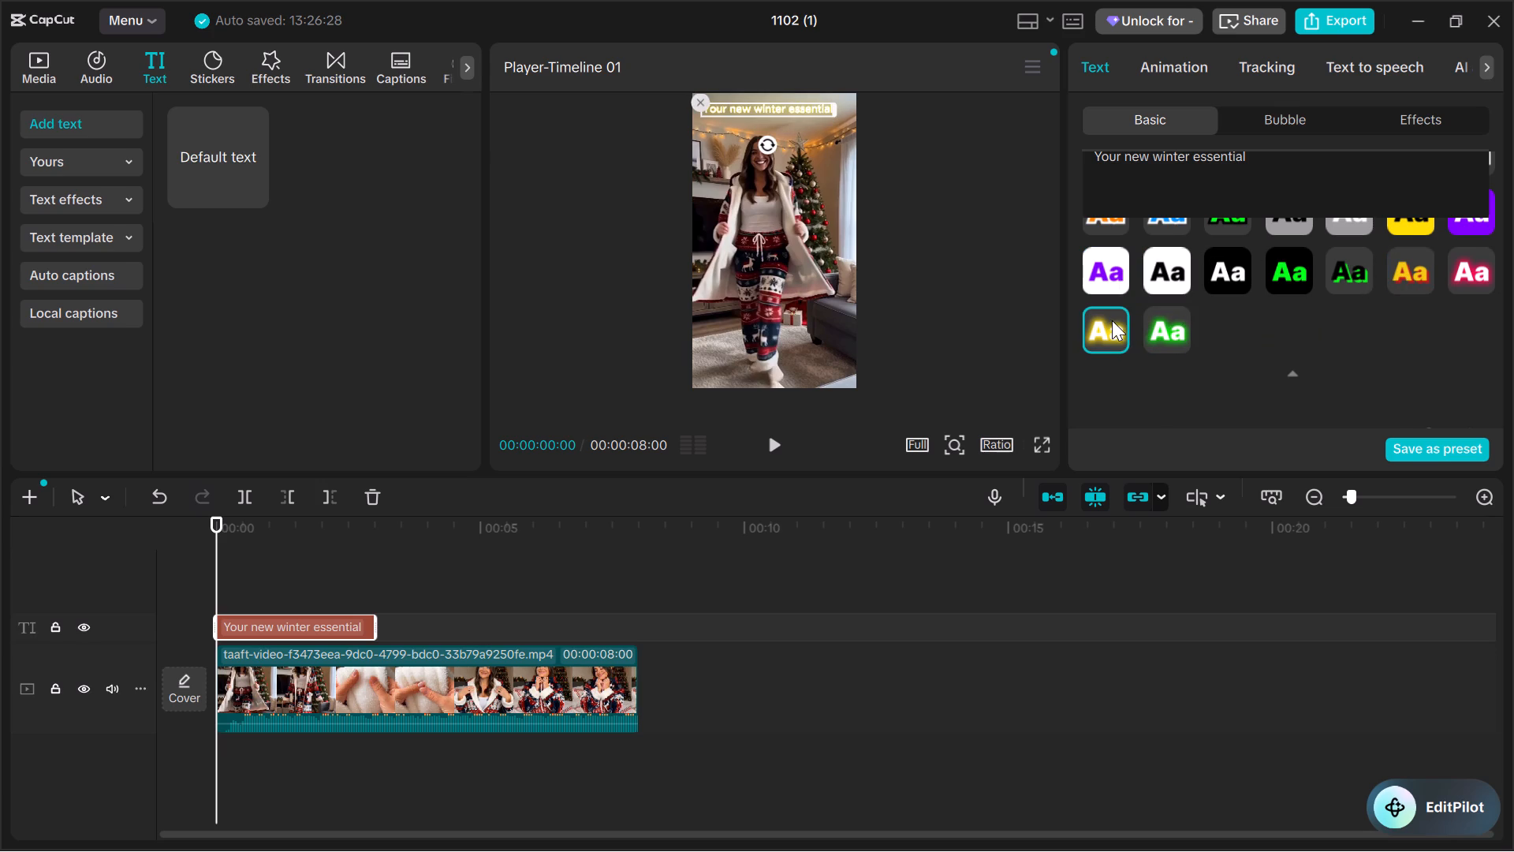
# Open the text effects collection for the overlay.
pyautogui.scroll(1, 1244, 338)
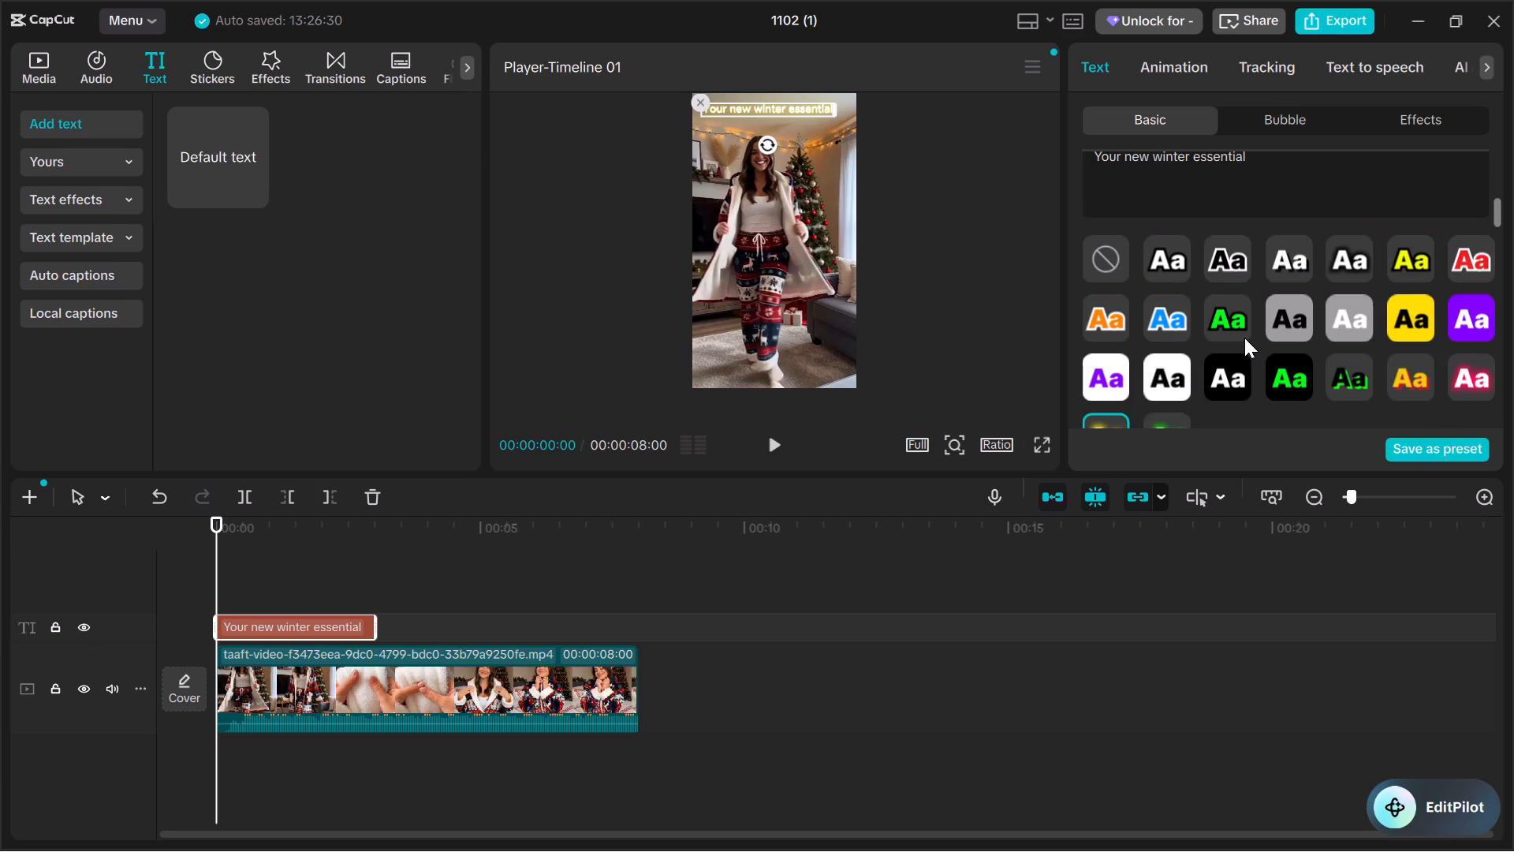
pyautogui.scroll(4, 1250, 349)
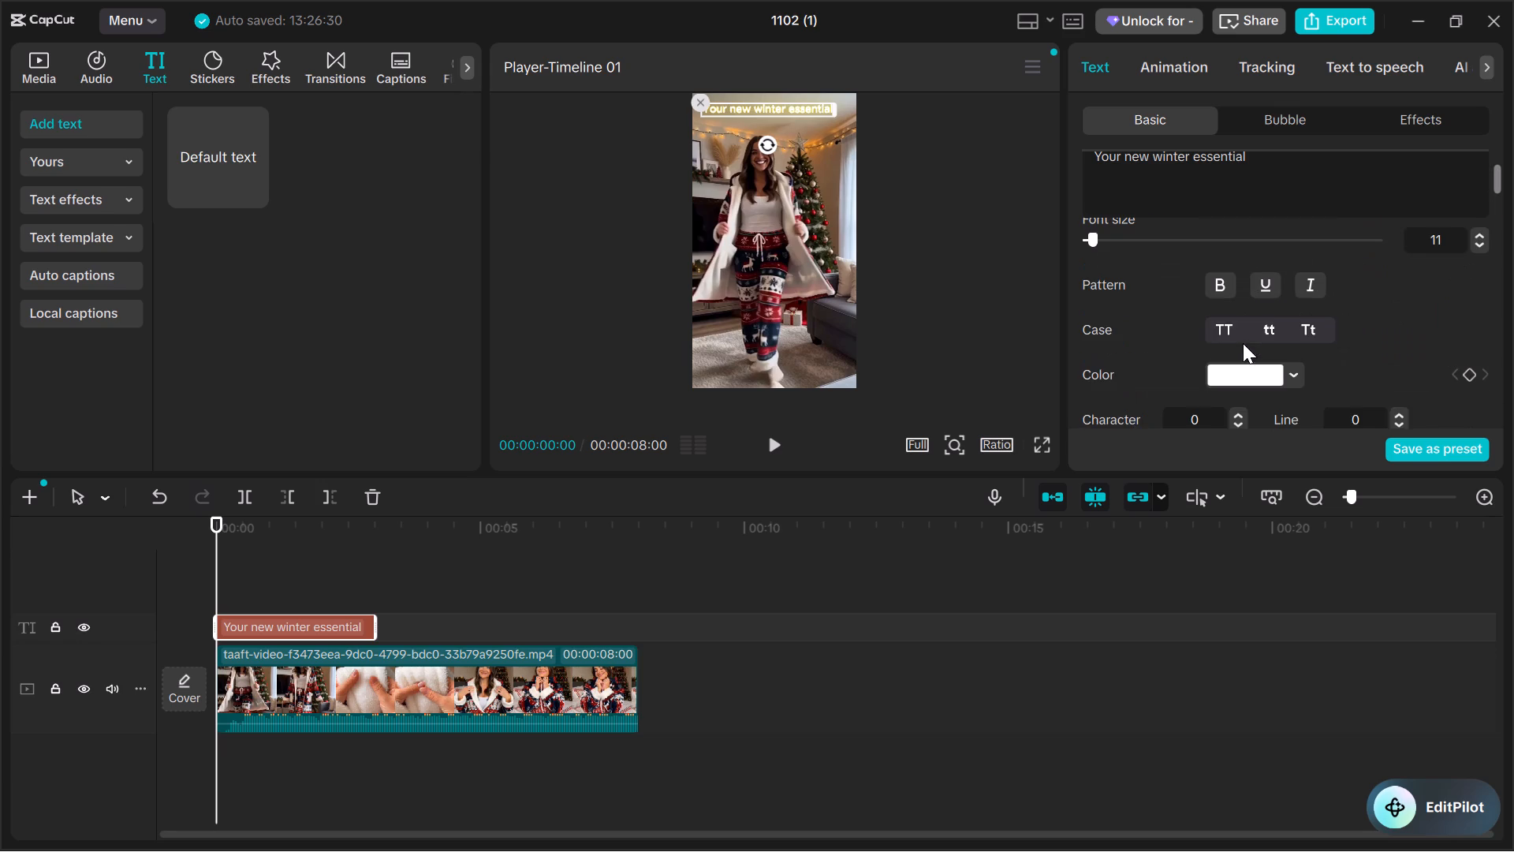
pyautogui.scroll(1, 1243, 343)
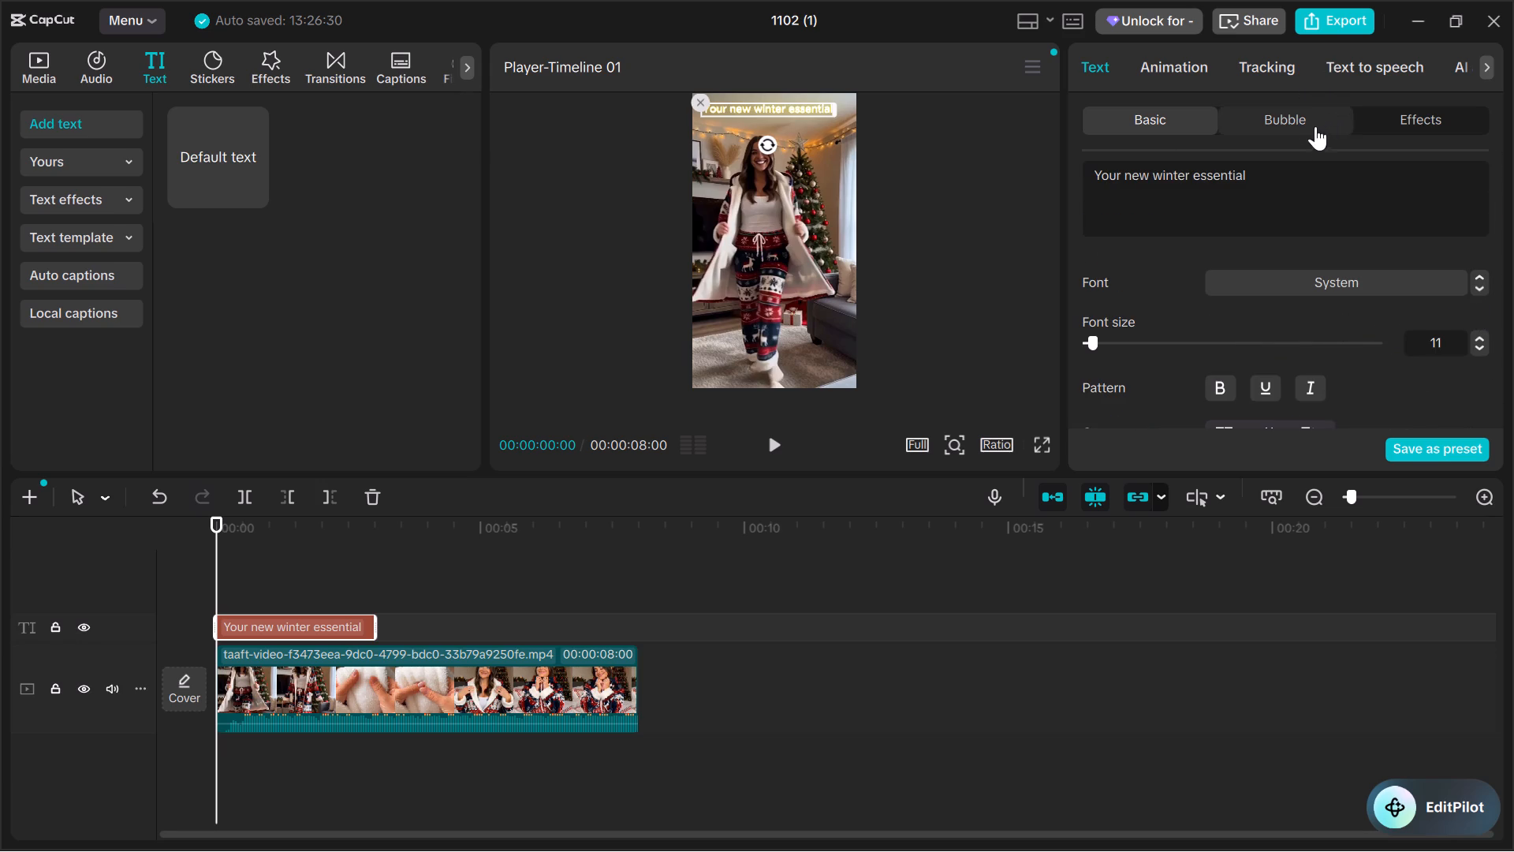
pyautogui.click(1413, 117)
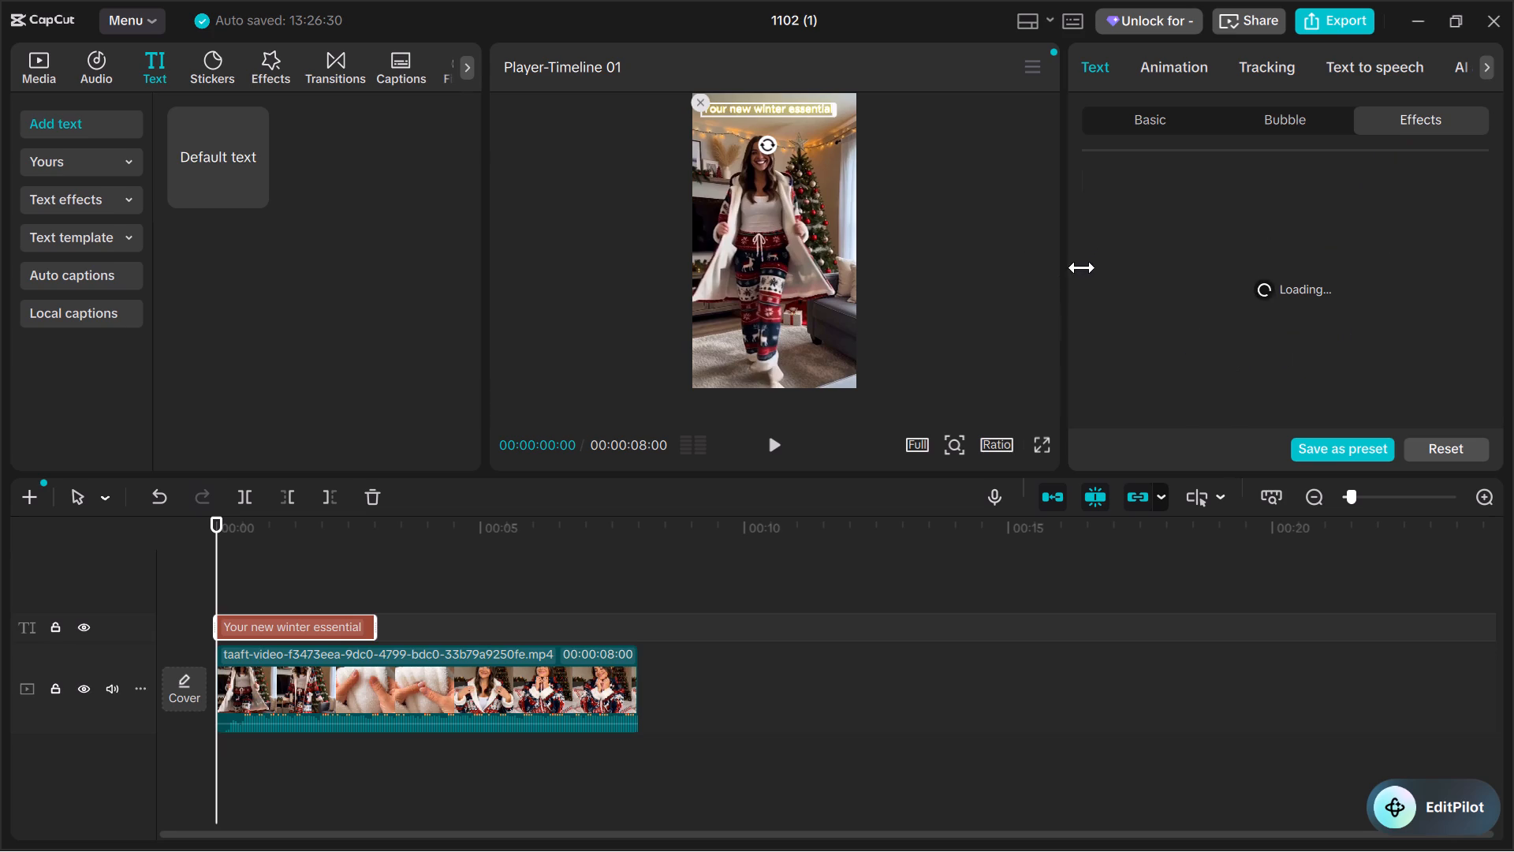
# Open the text-to-speech options for the overlay text.
pyautogui.click(1358, 68)
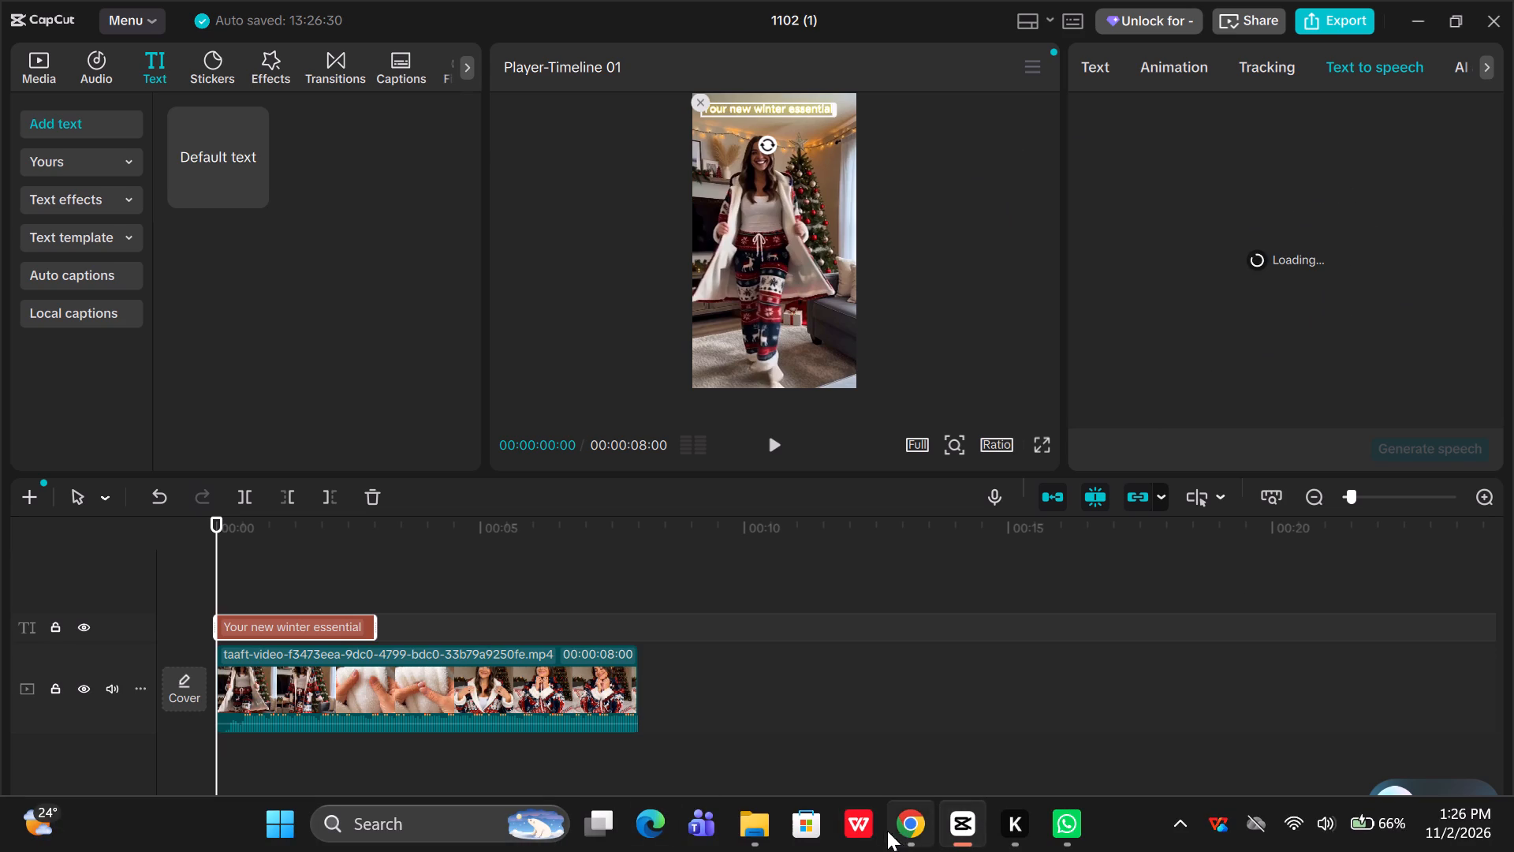
# Switch to Chrome, play the 2025 Dancehall Mix video on YouTube, and return to CapCut.
pyautogui.click(904, 826)
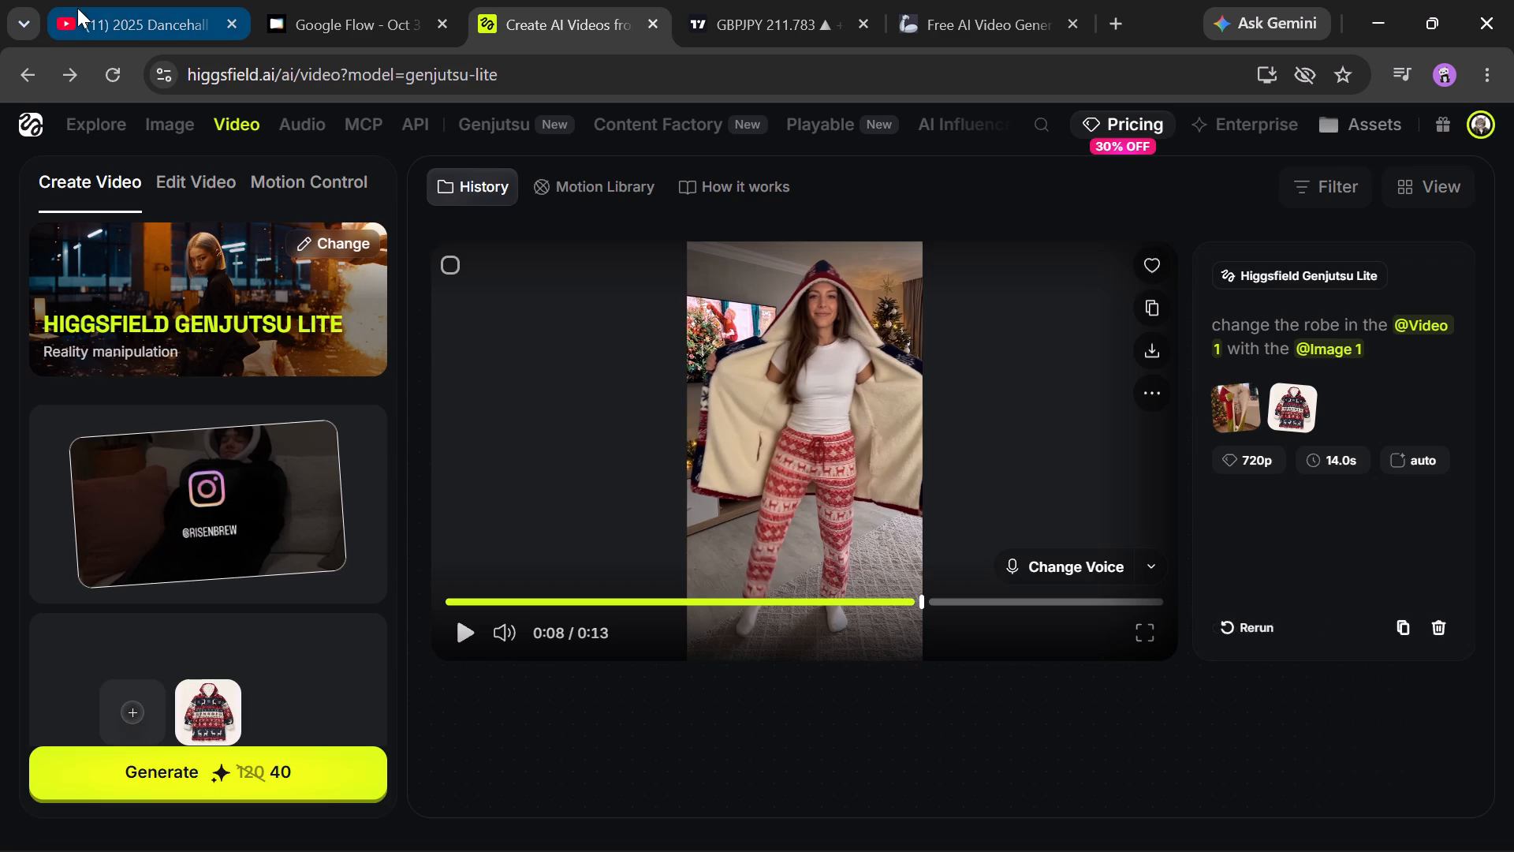
pyautogui.click(95, 11)
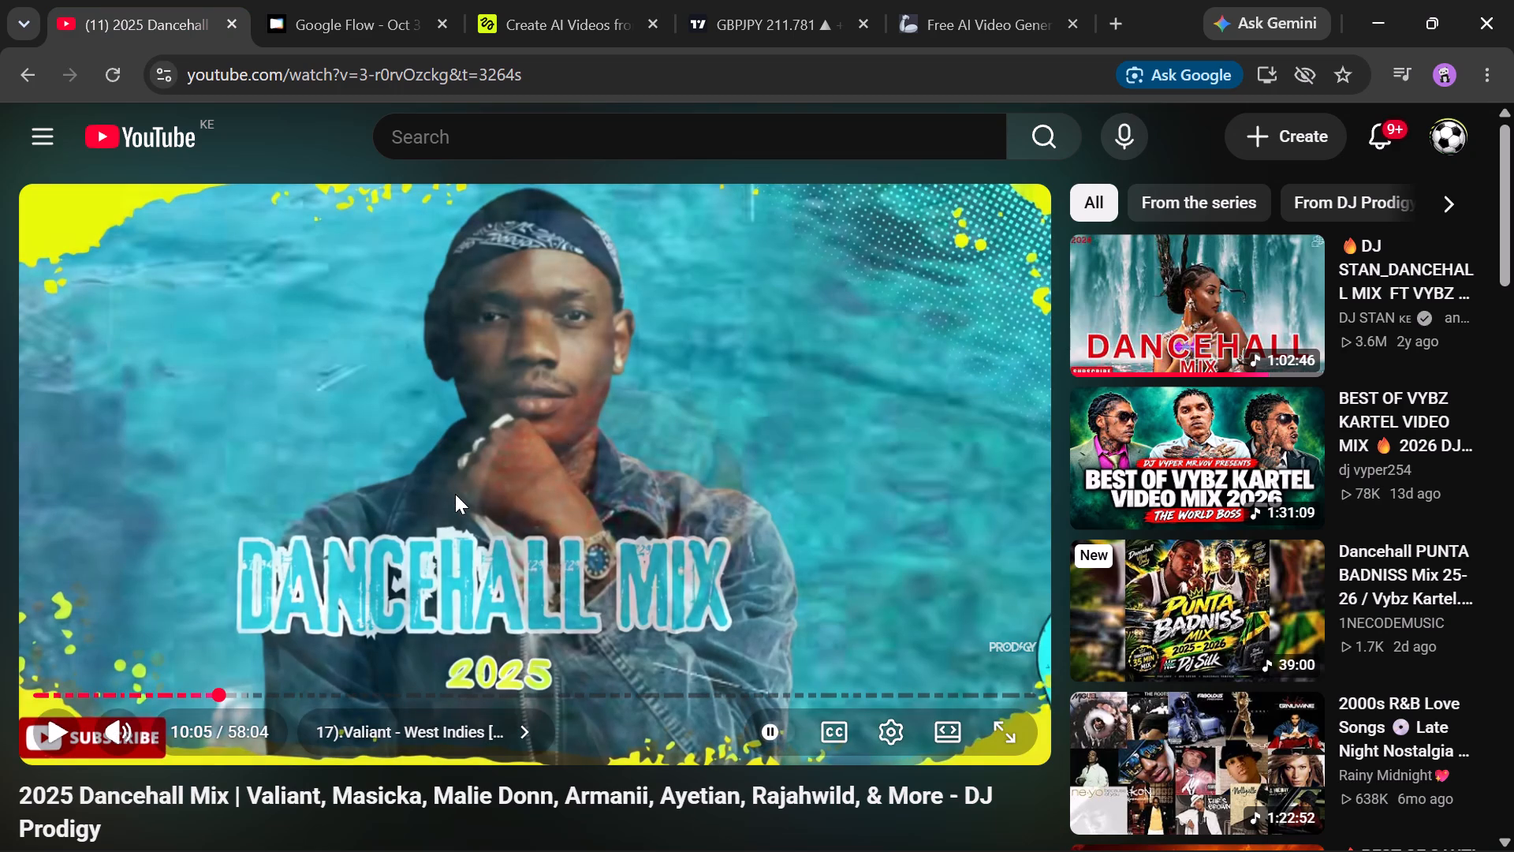
pyautogui.click(470, 471)
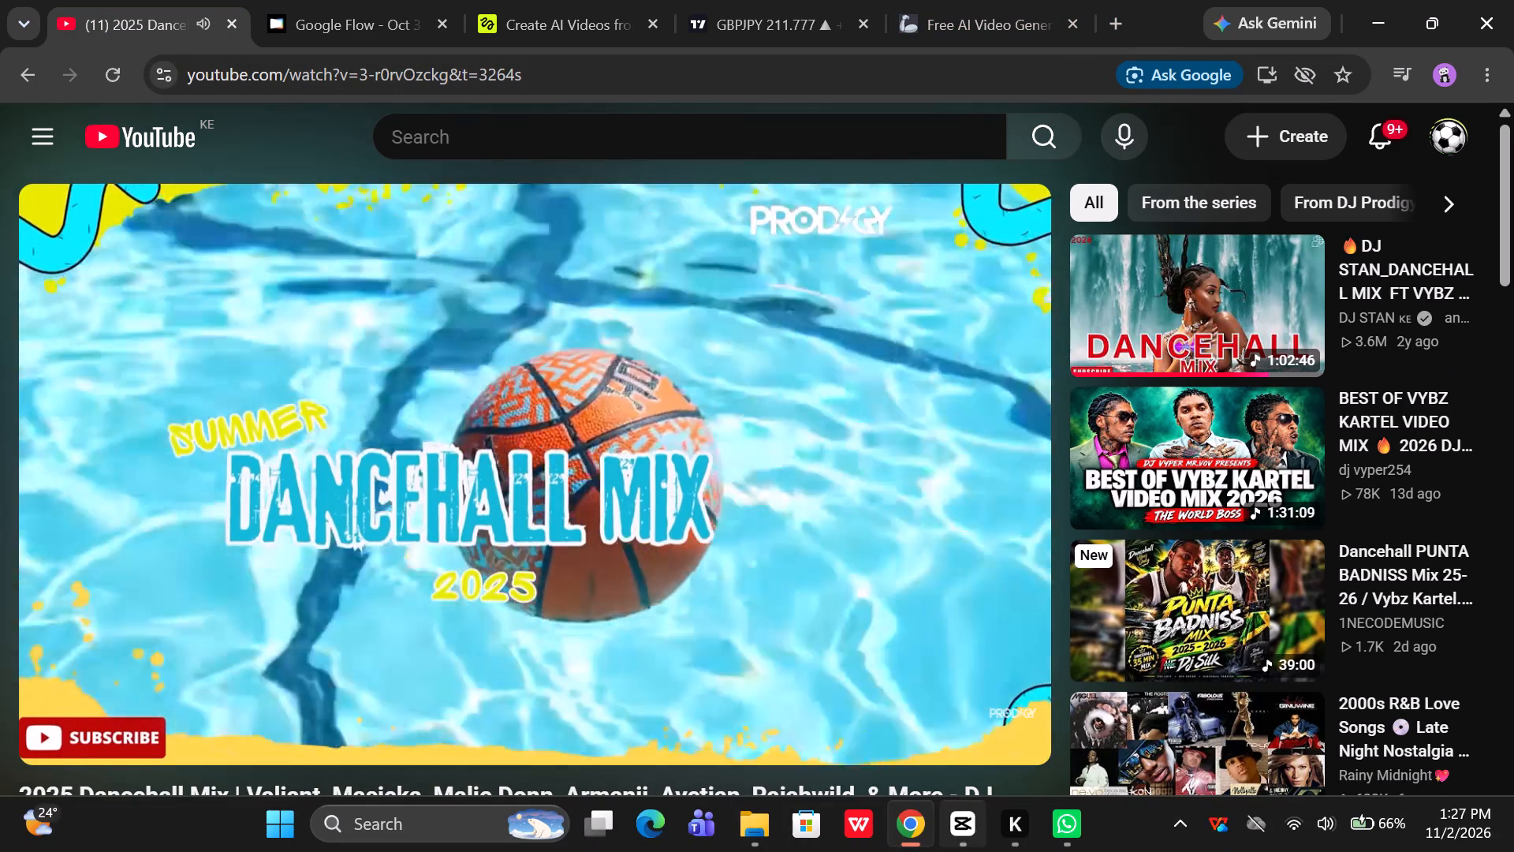
pyautogui.click(974, 837)
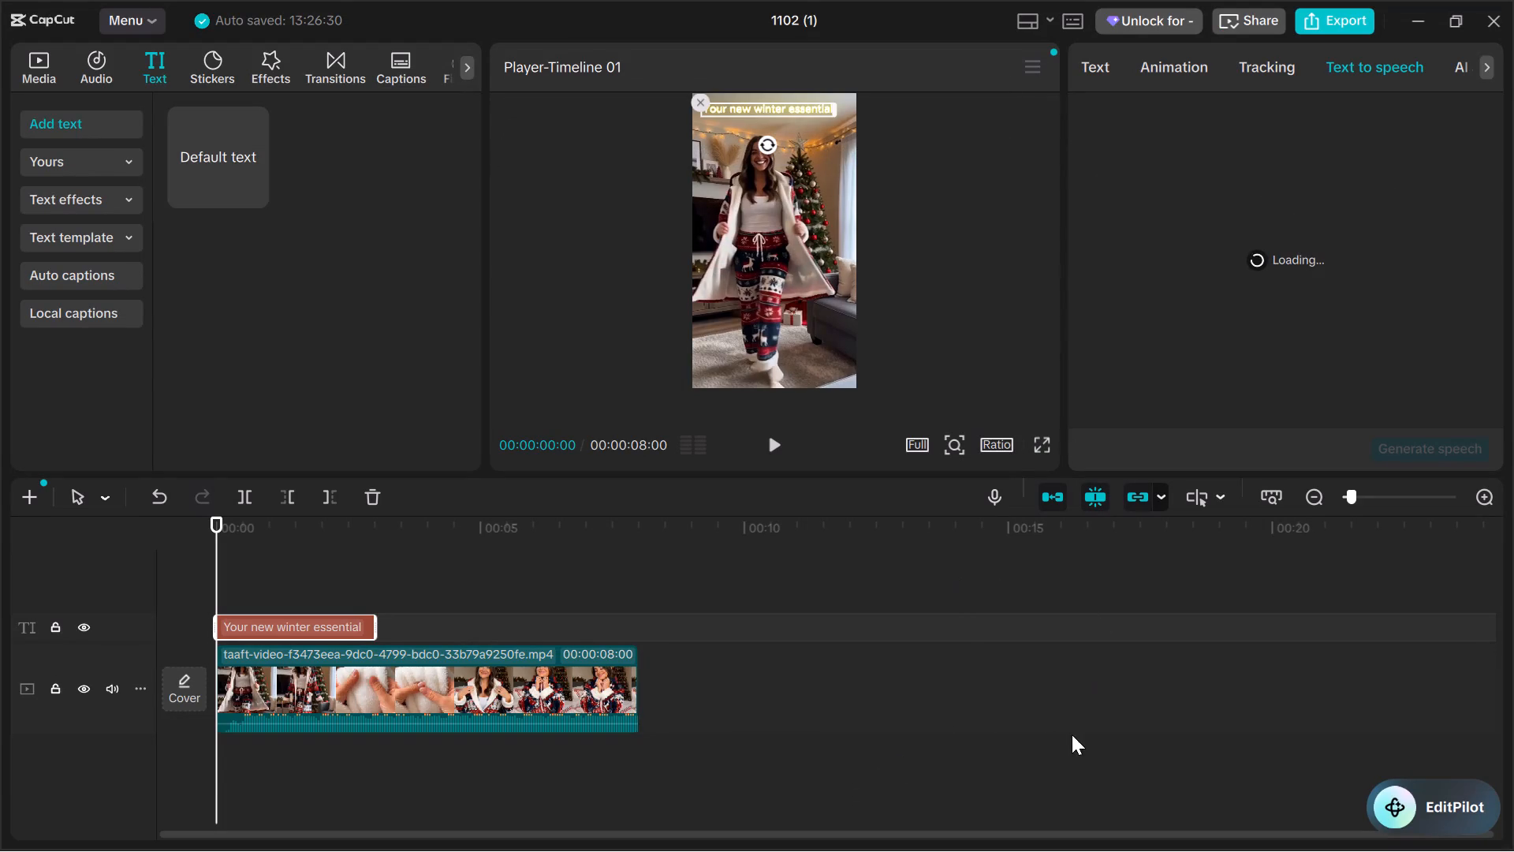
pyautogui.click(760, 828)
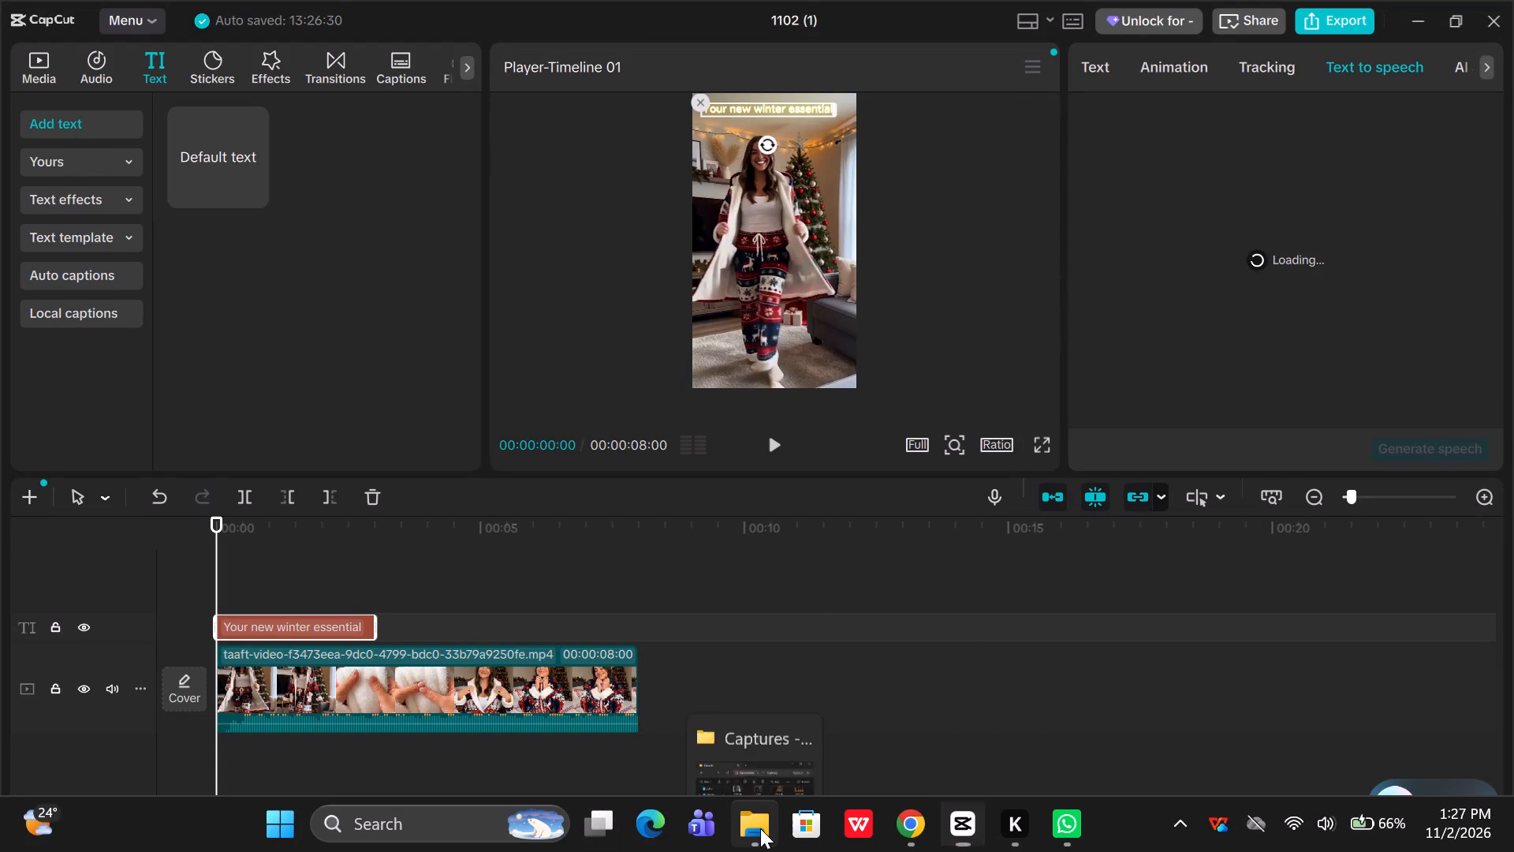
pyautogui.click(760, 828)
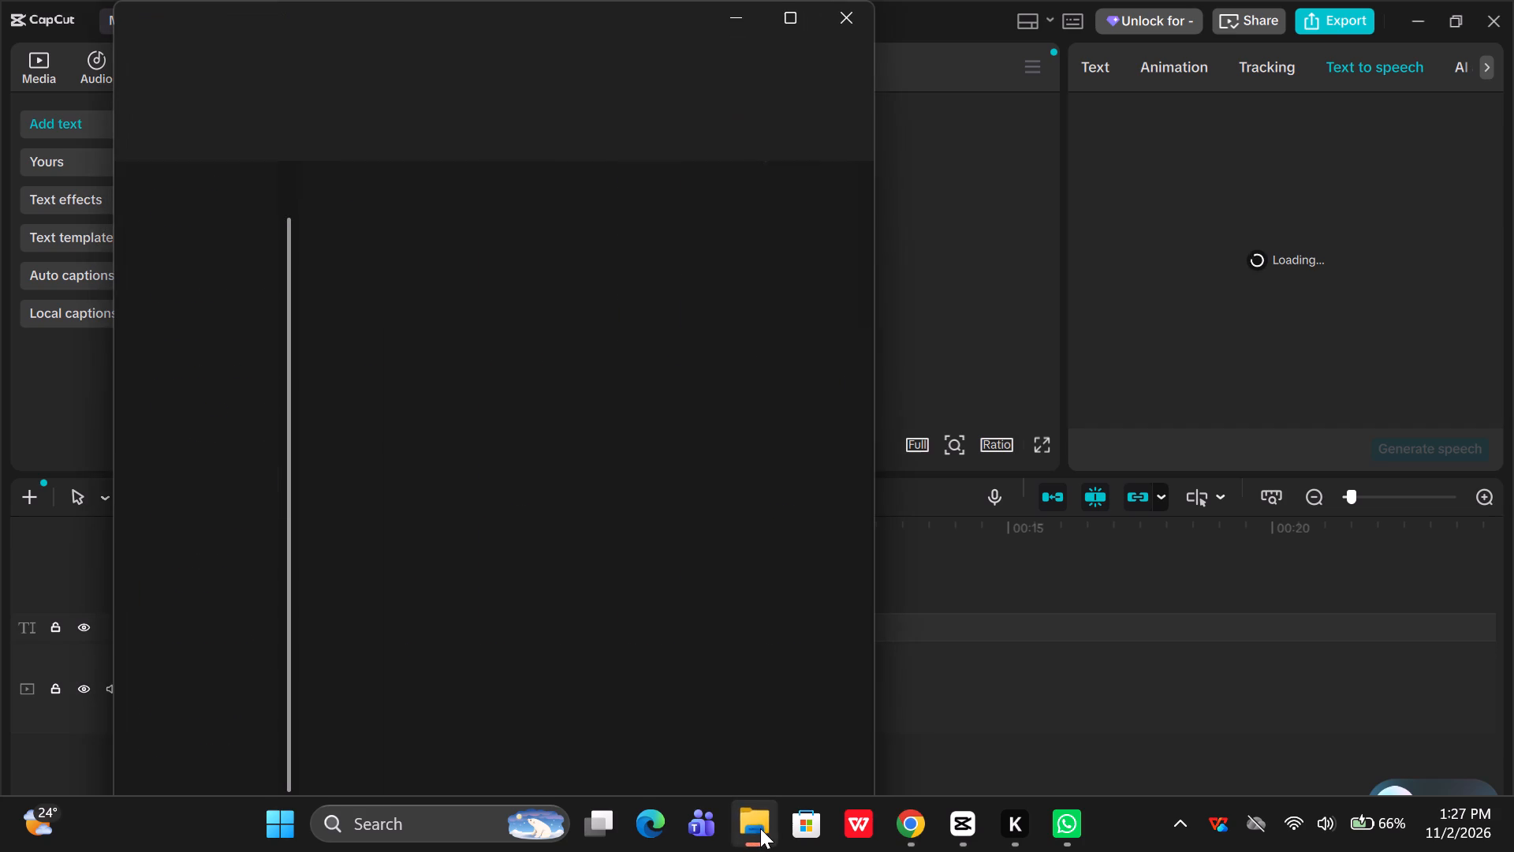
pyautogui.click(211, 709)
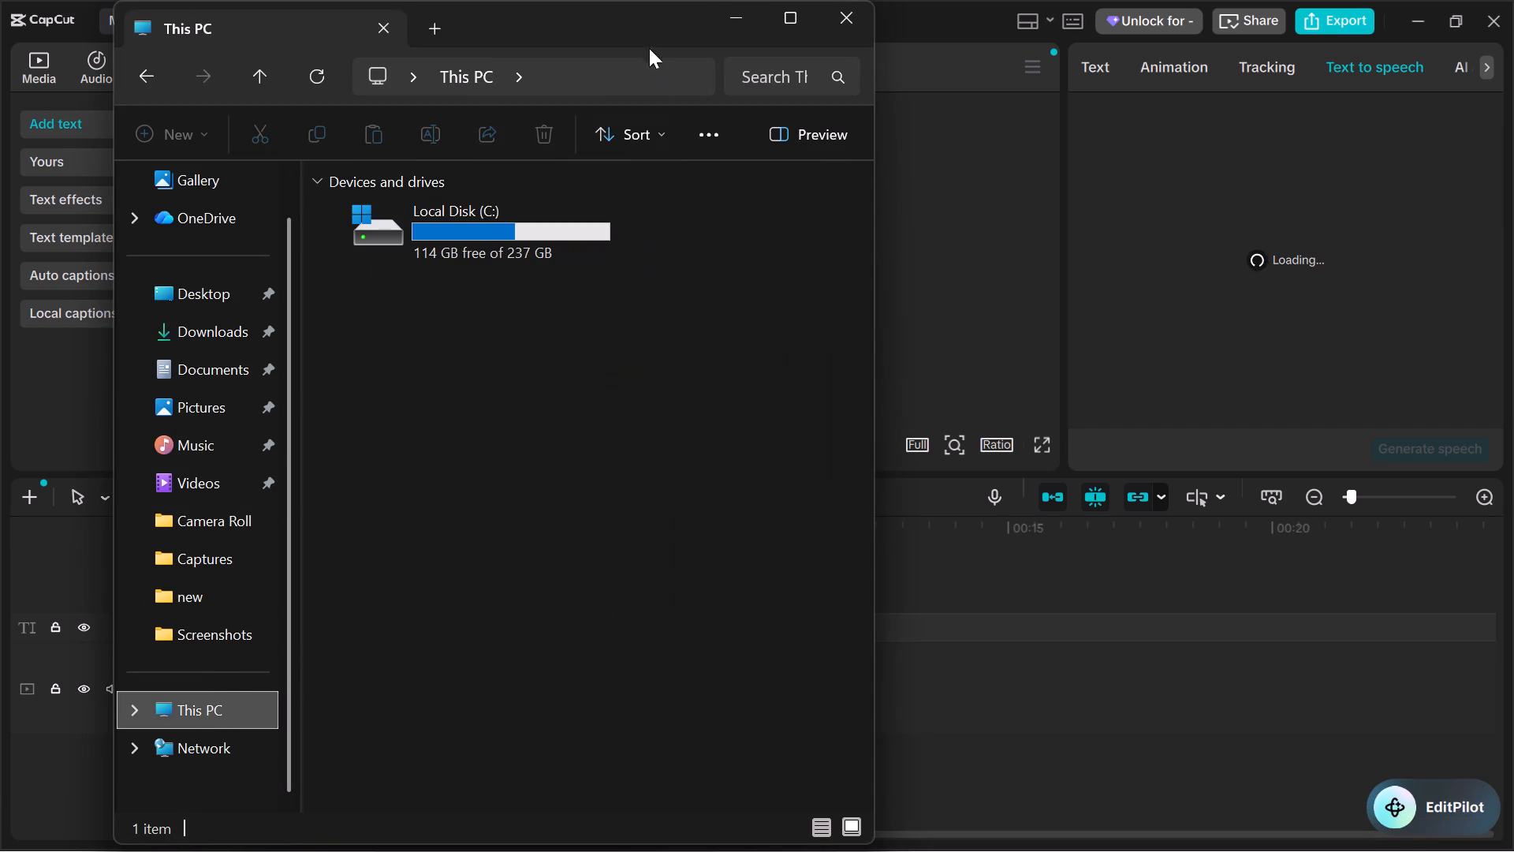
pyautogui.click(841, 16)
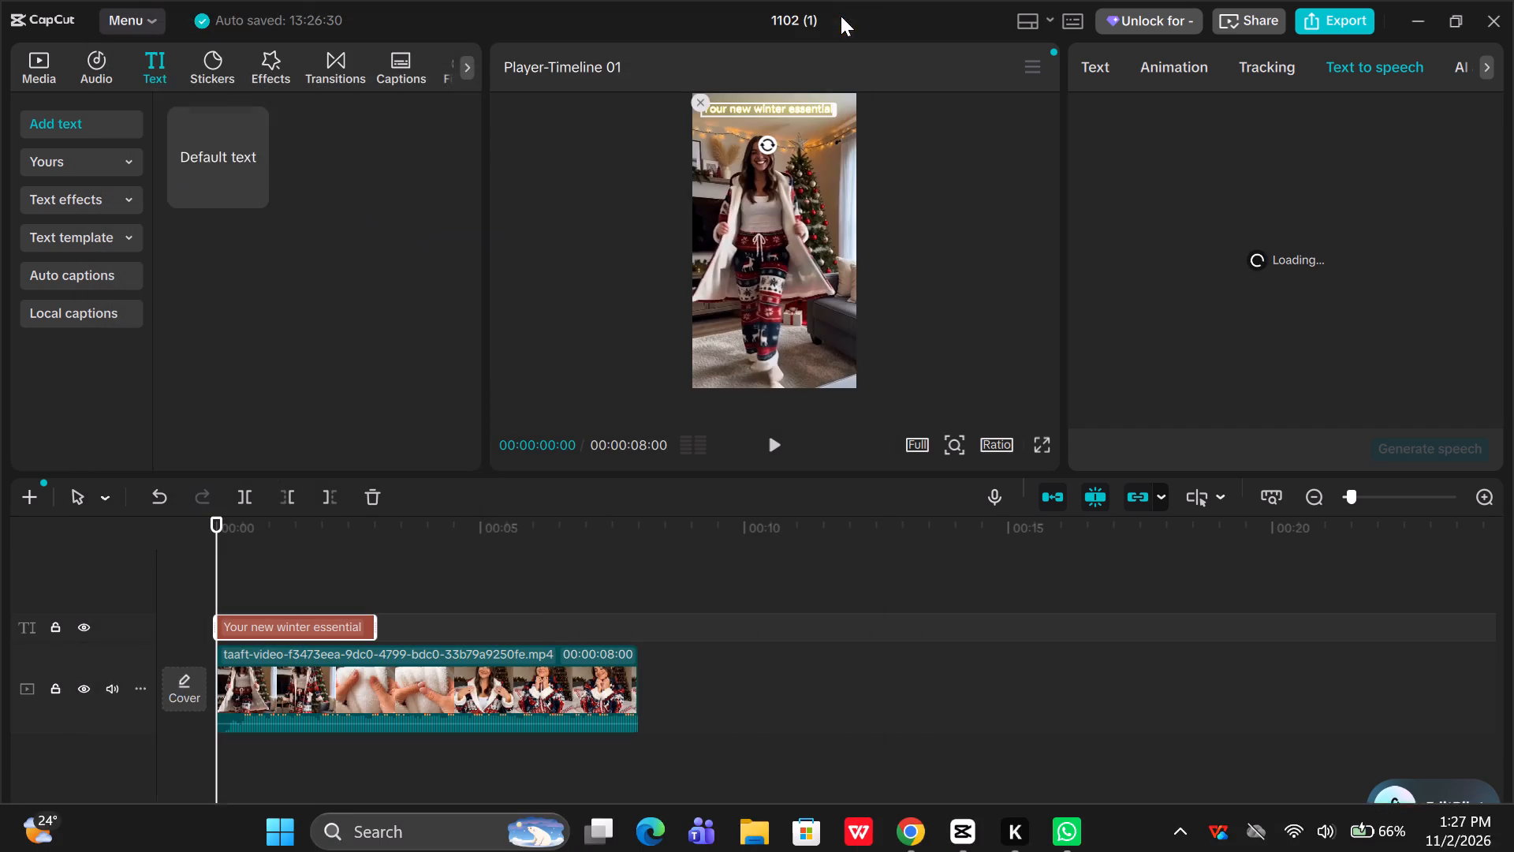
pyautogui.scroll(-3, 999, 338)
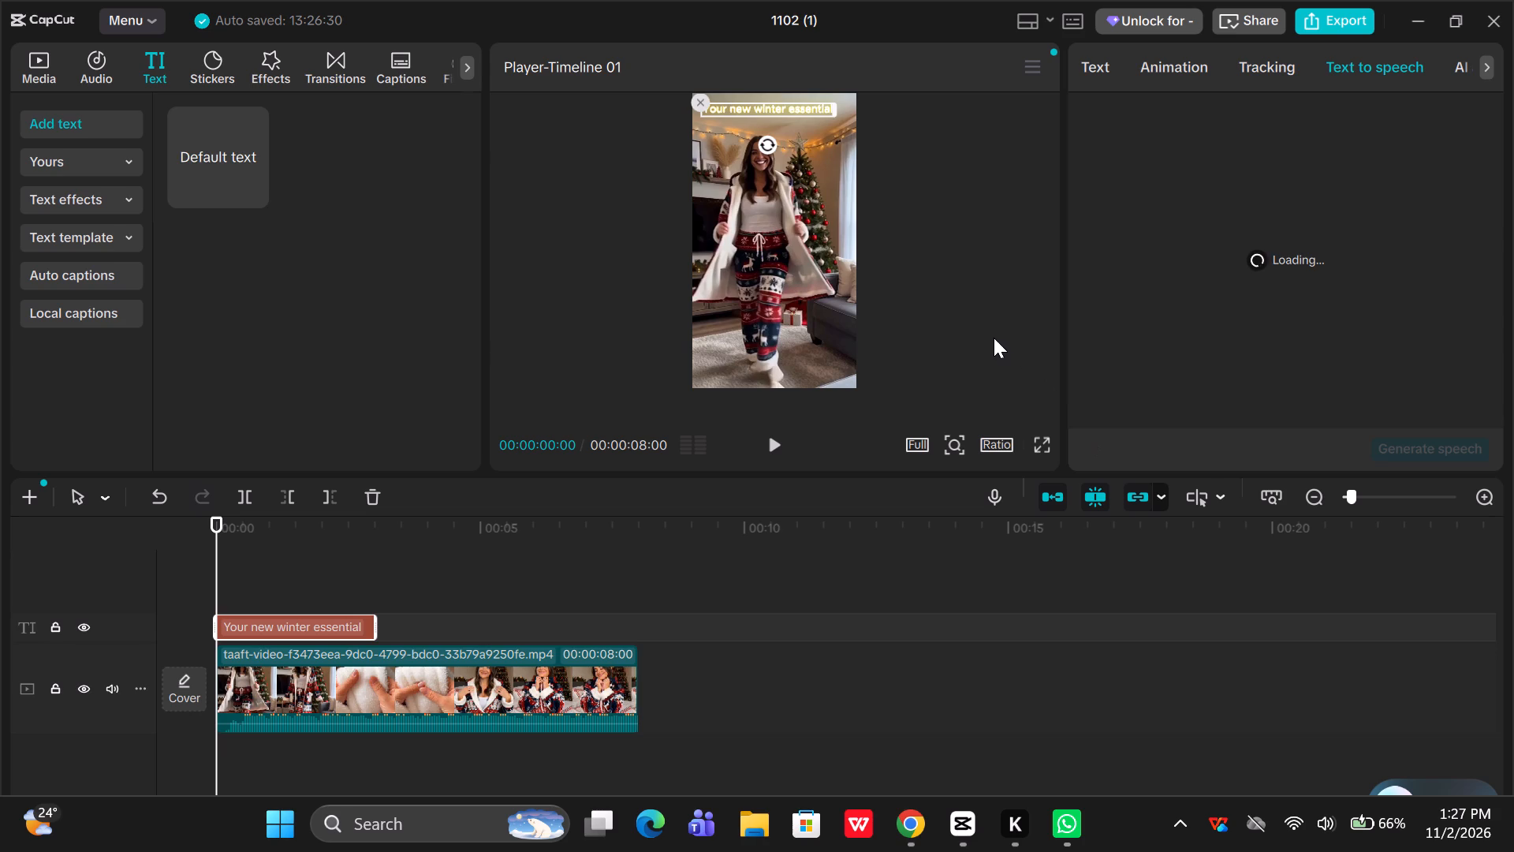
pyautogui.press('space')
# Select and preview the Caring Girl voice for the "Your new winter essential" overlay.
pyautogui.click(1318, 122)
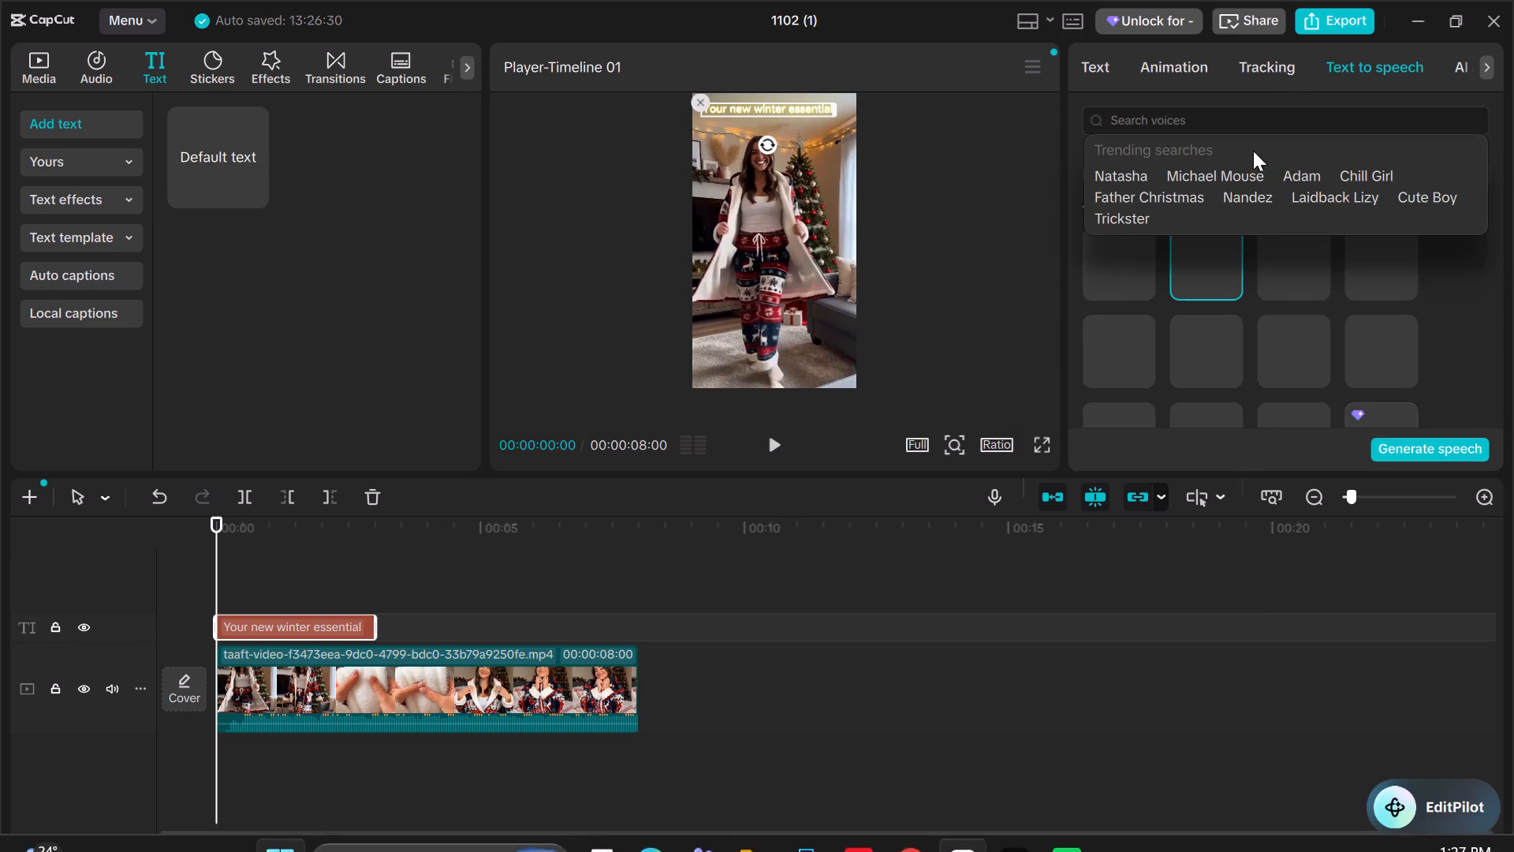
pyautogui.click(424, 308)
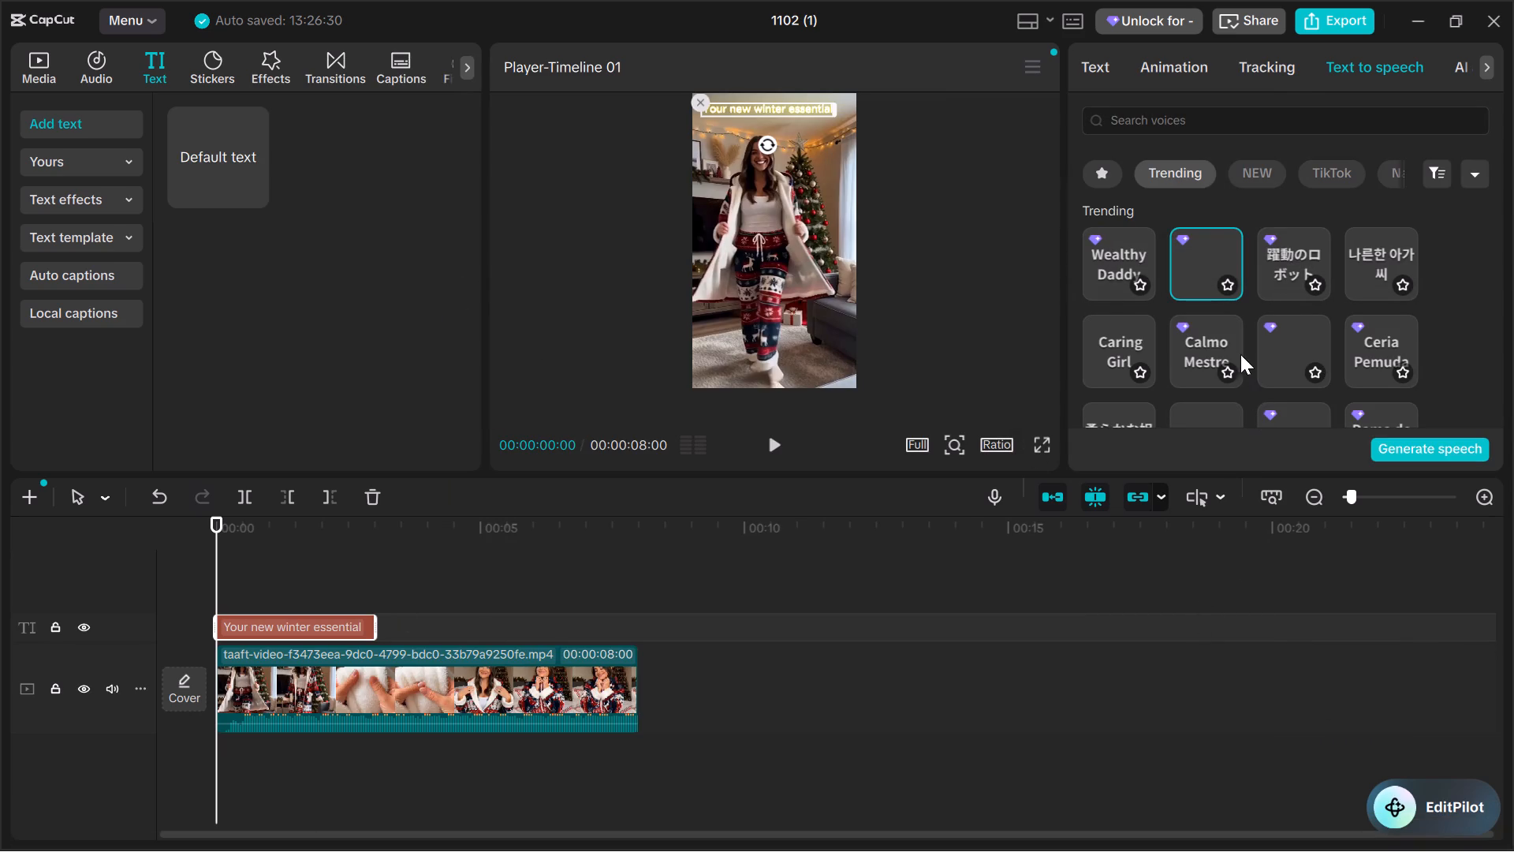
pyautogui.doubleClick(1106, 345)
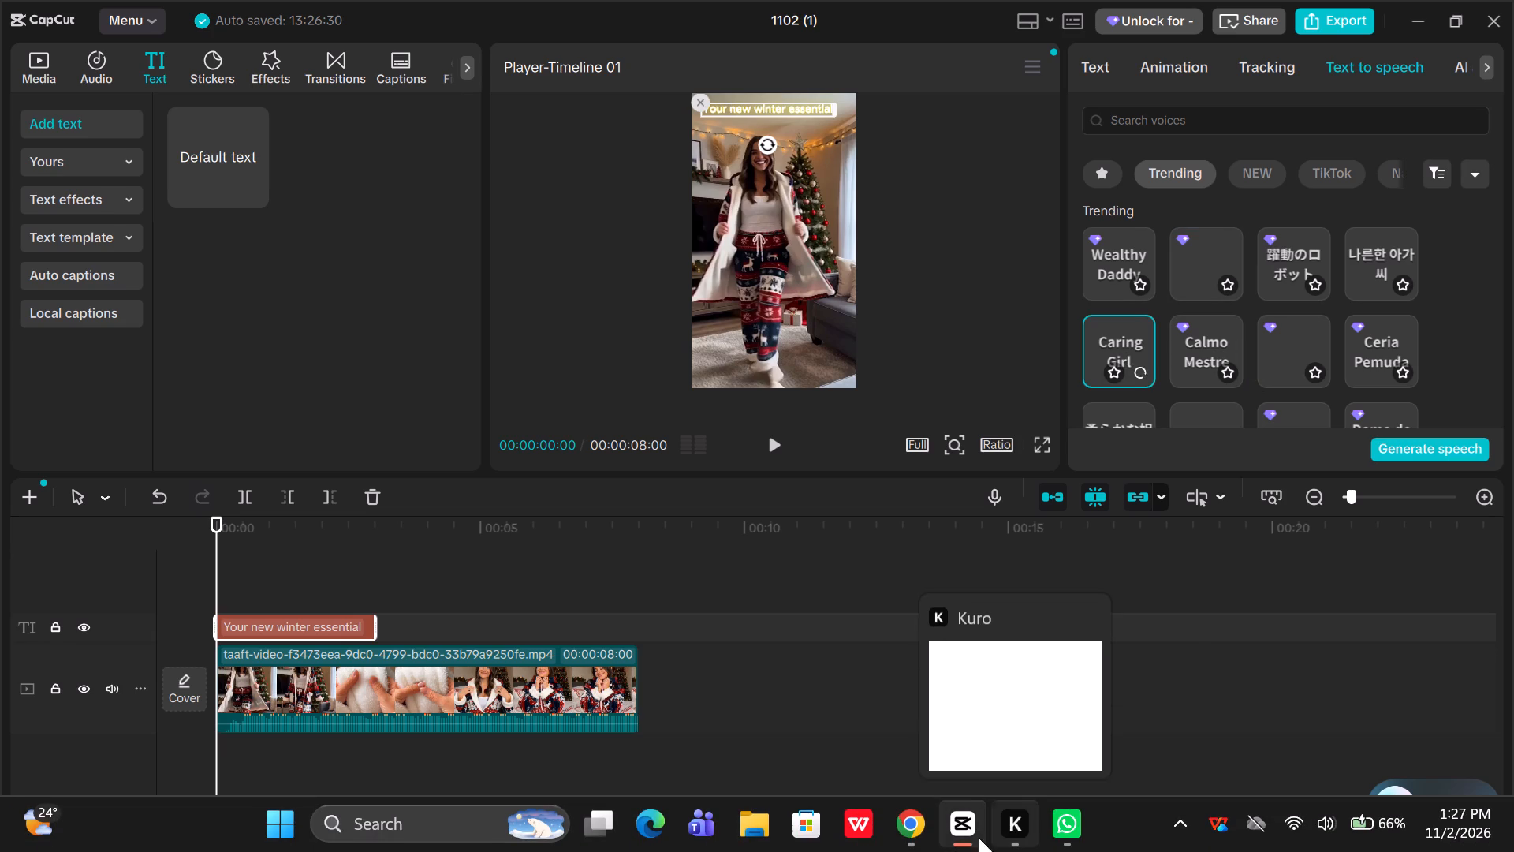
# Switch to Chrome, pause the 2025 Dancehall Mix video, and return to CapCut.
pyautogui.click(915, 828)
pyautogui.press('space')
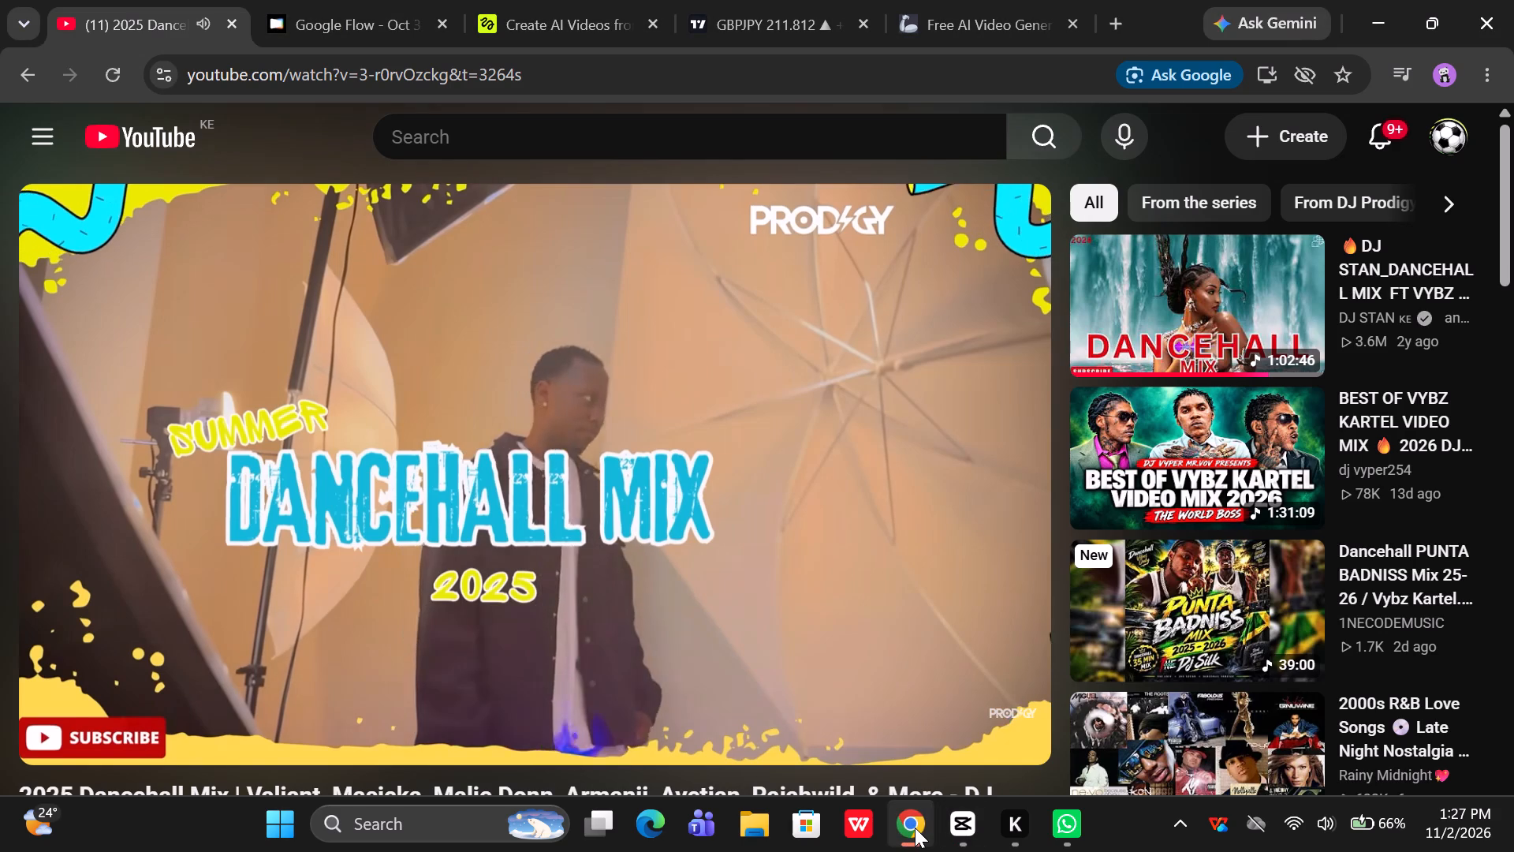
pyautogui.click(964, 836)
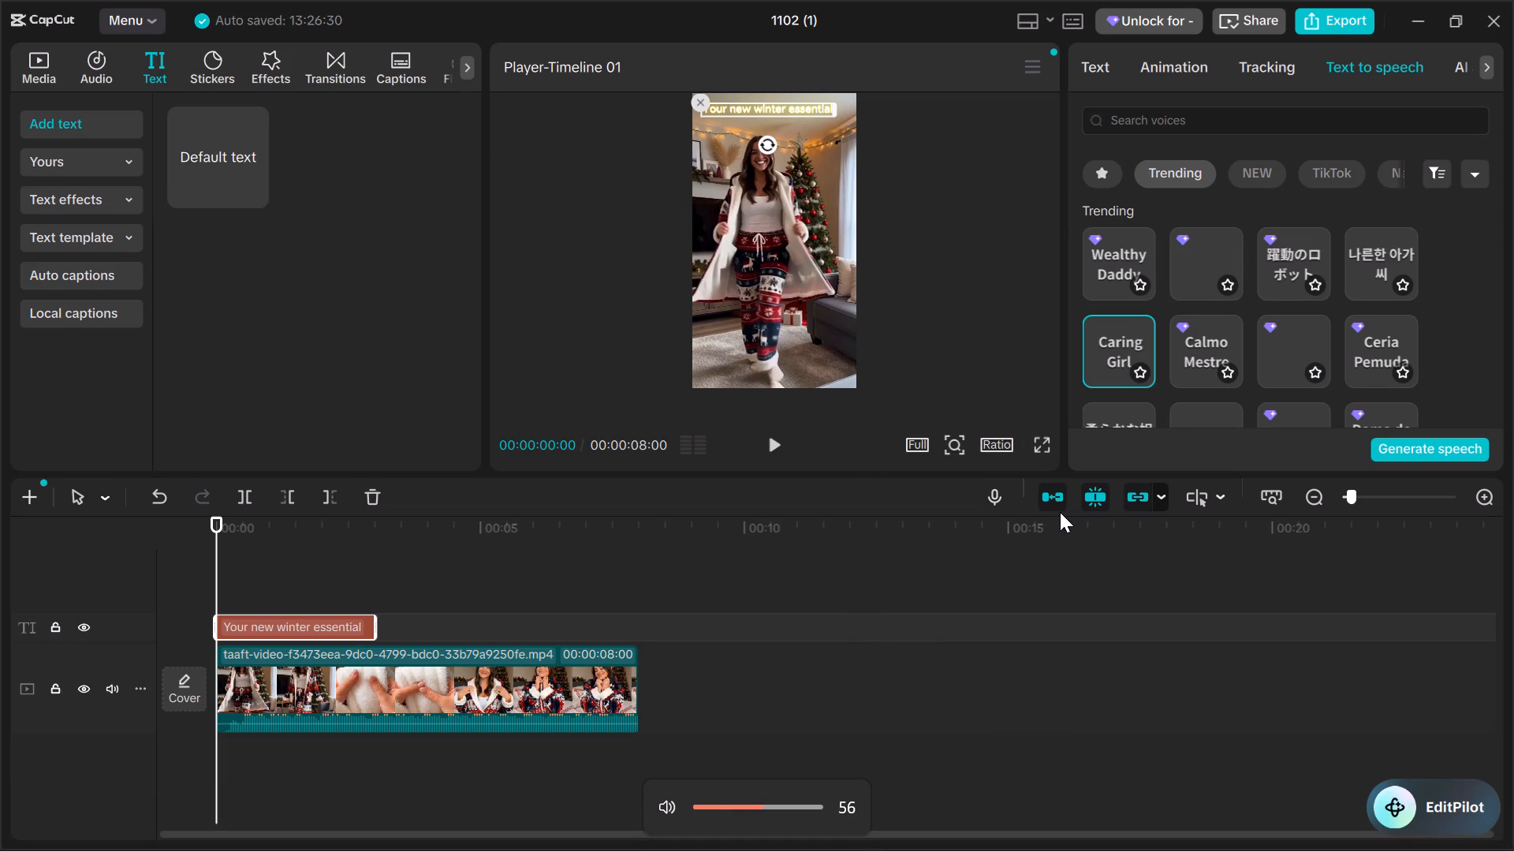
# Play the opening of the timeline briefly and generate speech from the overlay text with the Caring Girl voice.
pyautogui.press('space')
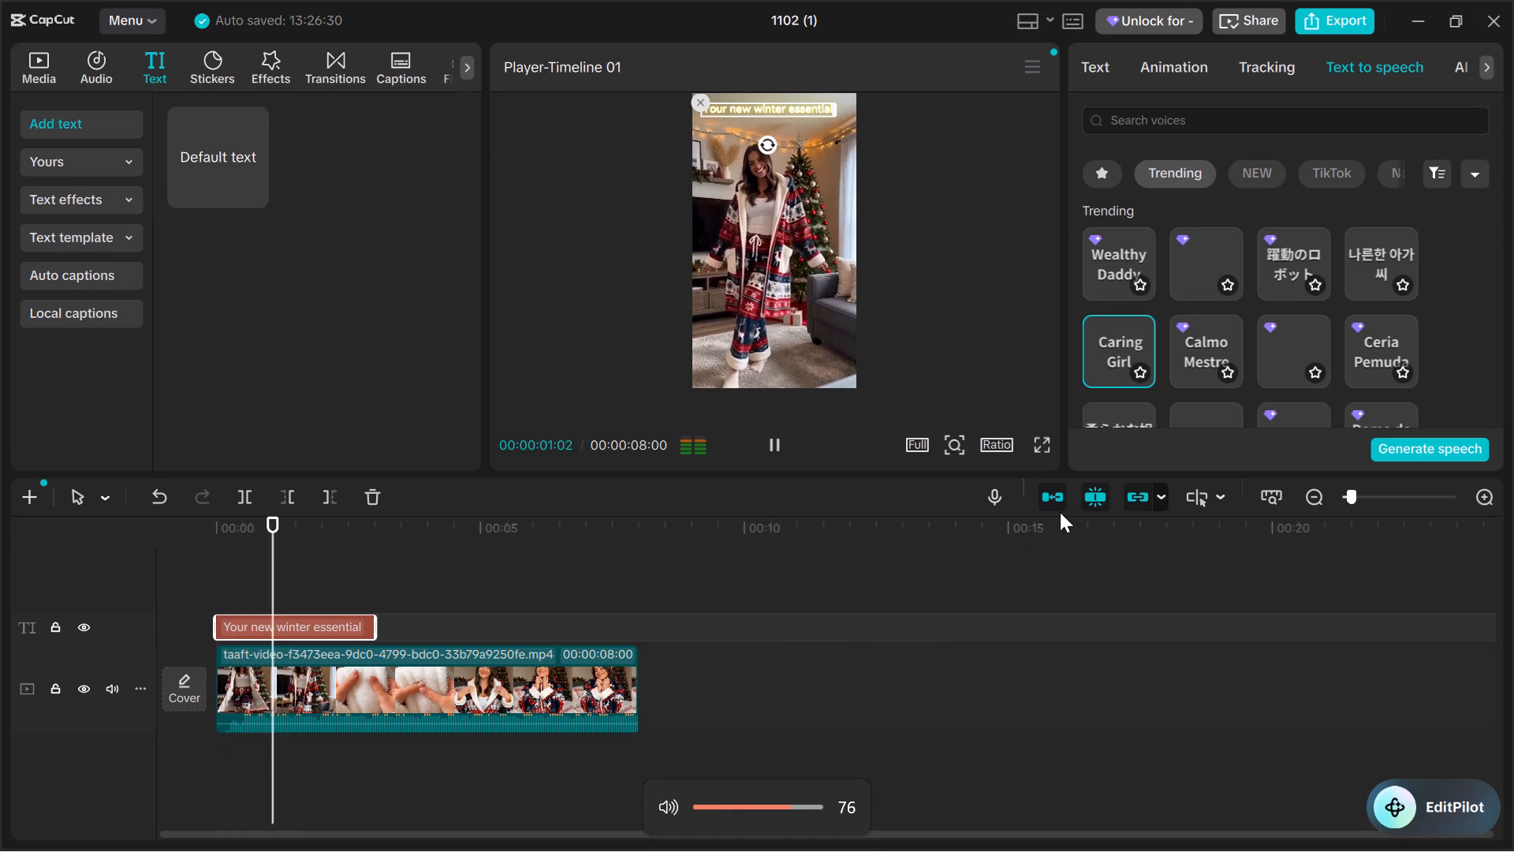
pyautogui.press('space')
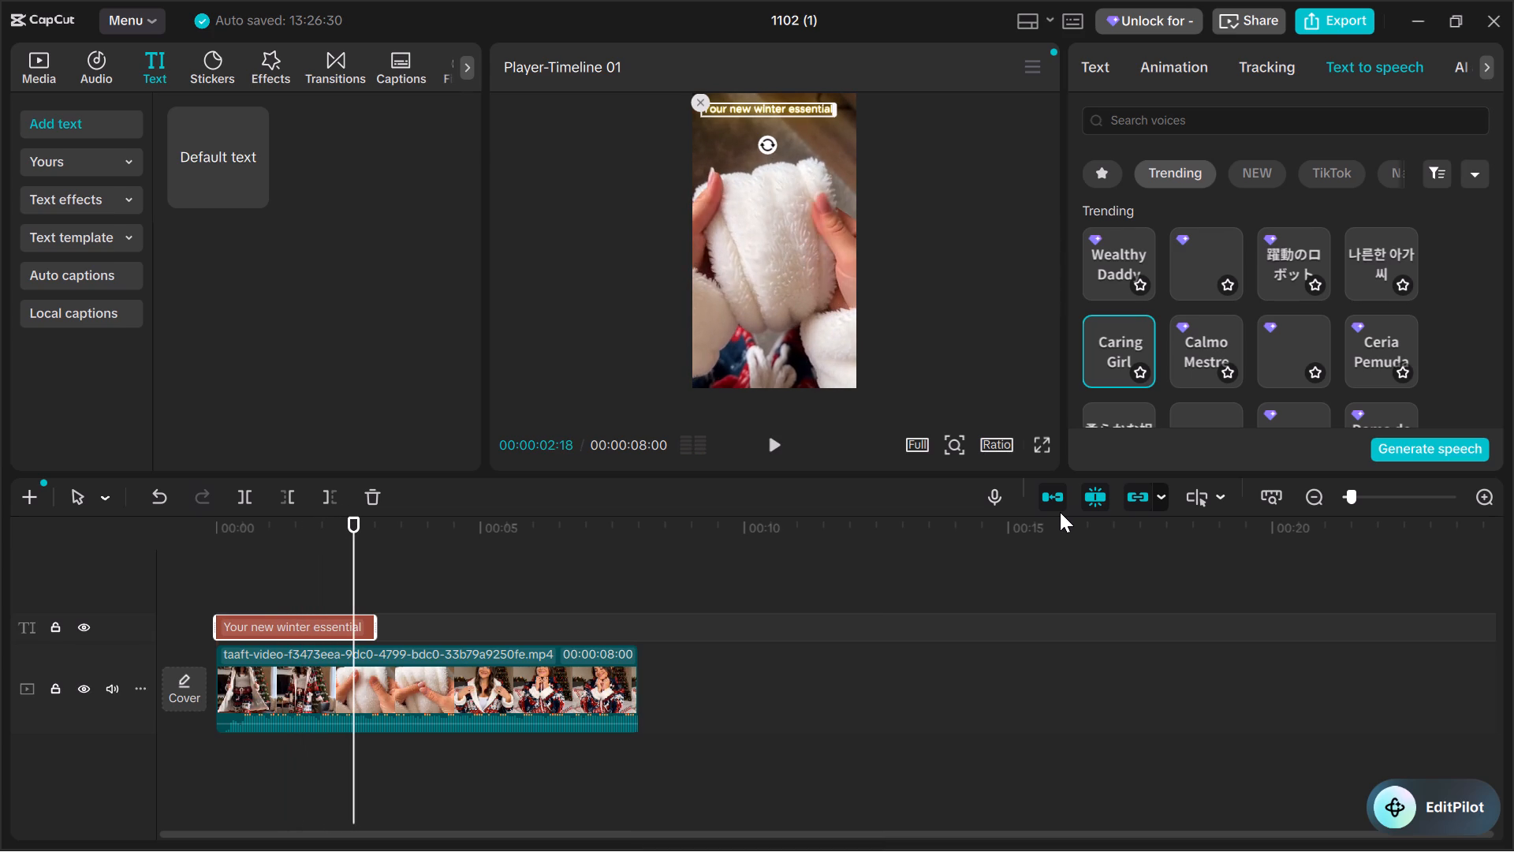
pyautogui.click(1436, 450)
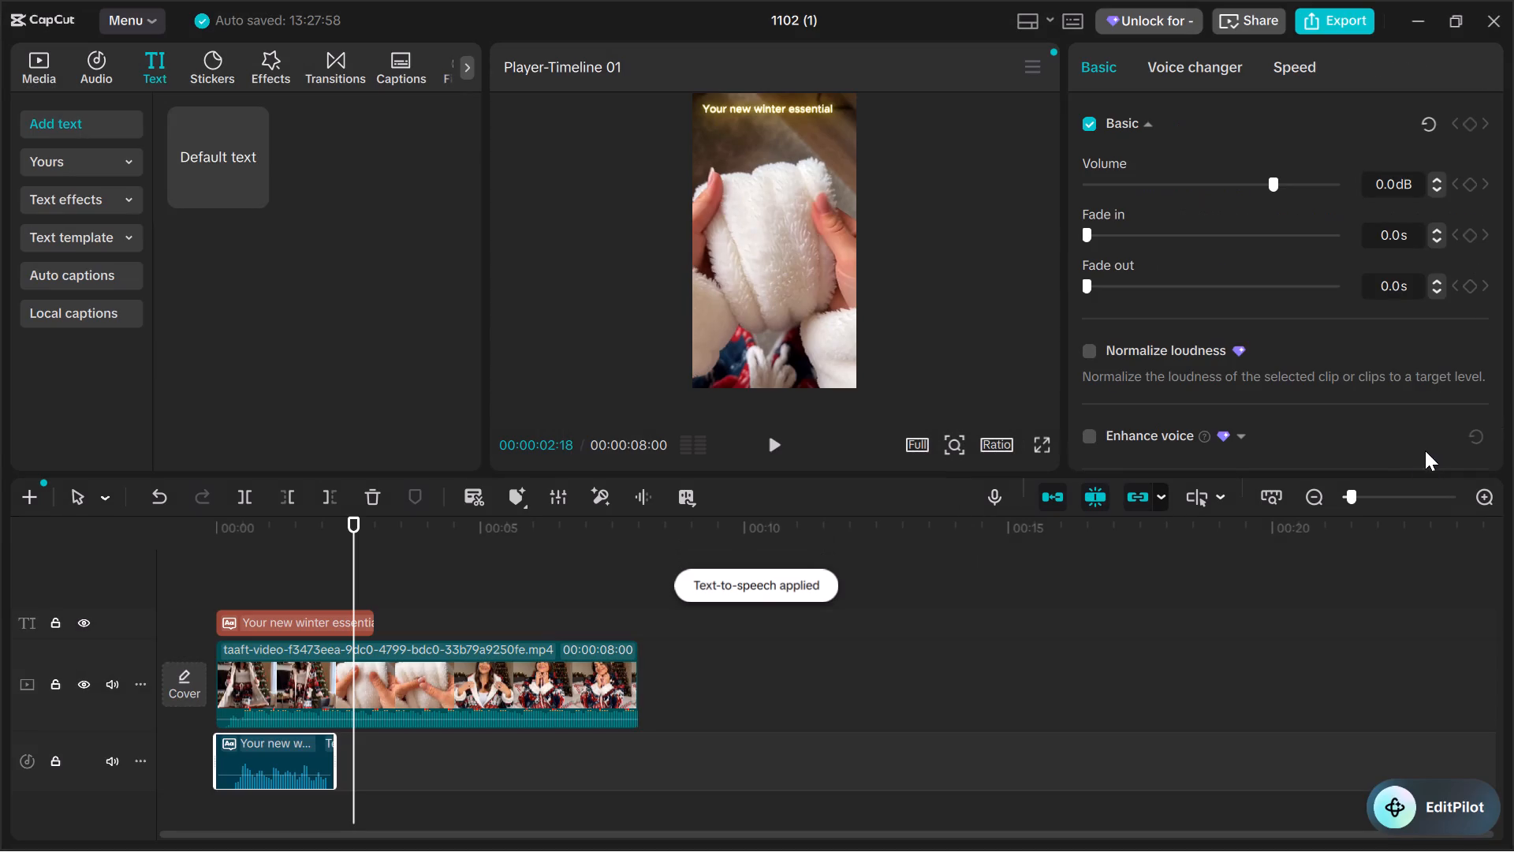
# Play the timeline from the start to listen to the generated voiceover.
pyautogui.moveTo(355, 551); pyautogui.dragTo(256, 586)
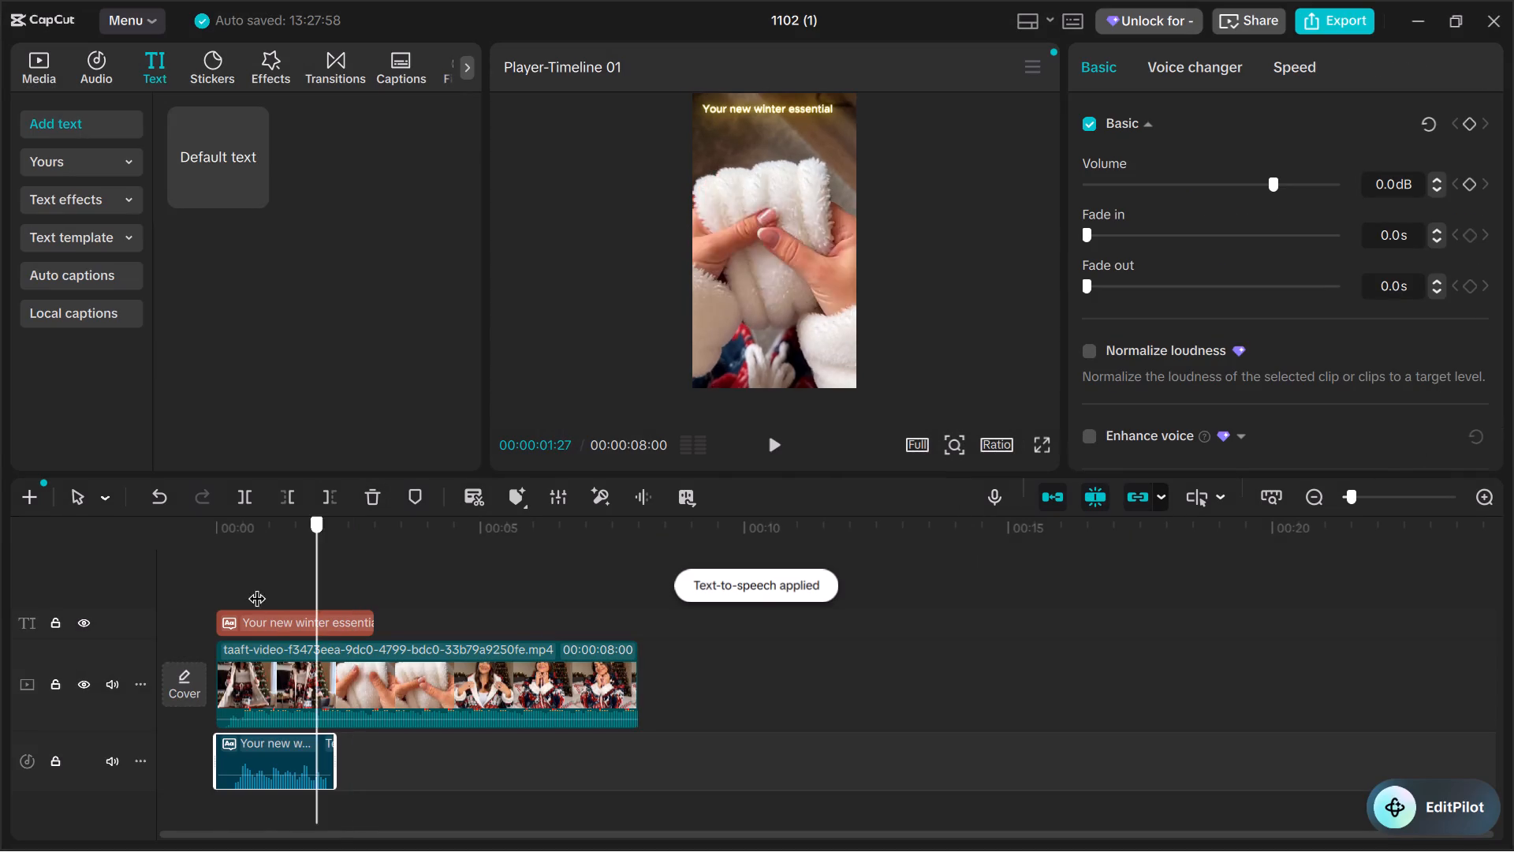
pyautogui.moveTo(256, 586); pyautogui.dragTo(171, 610)
pyautogui.press('space')
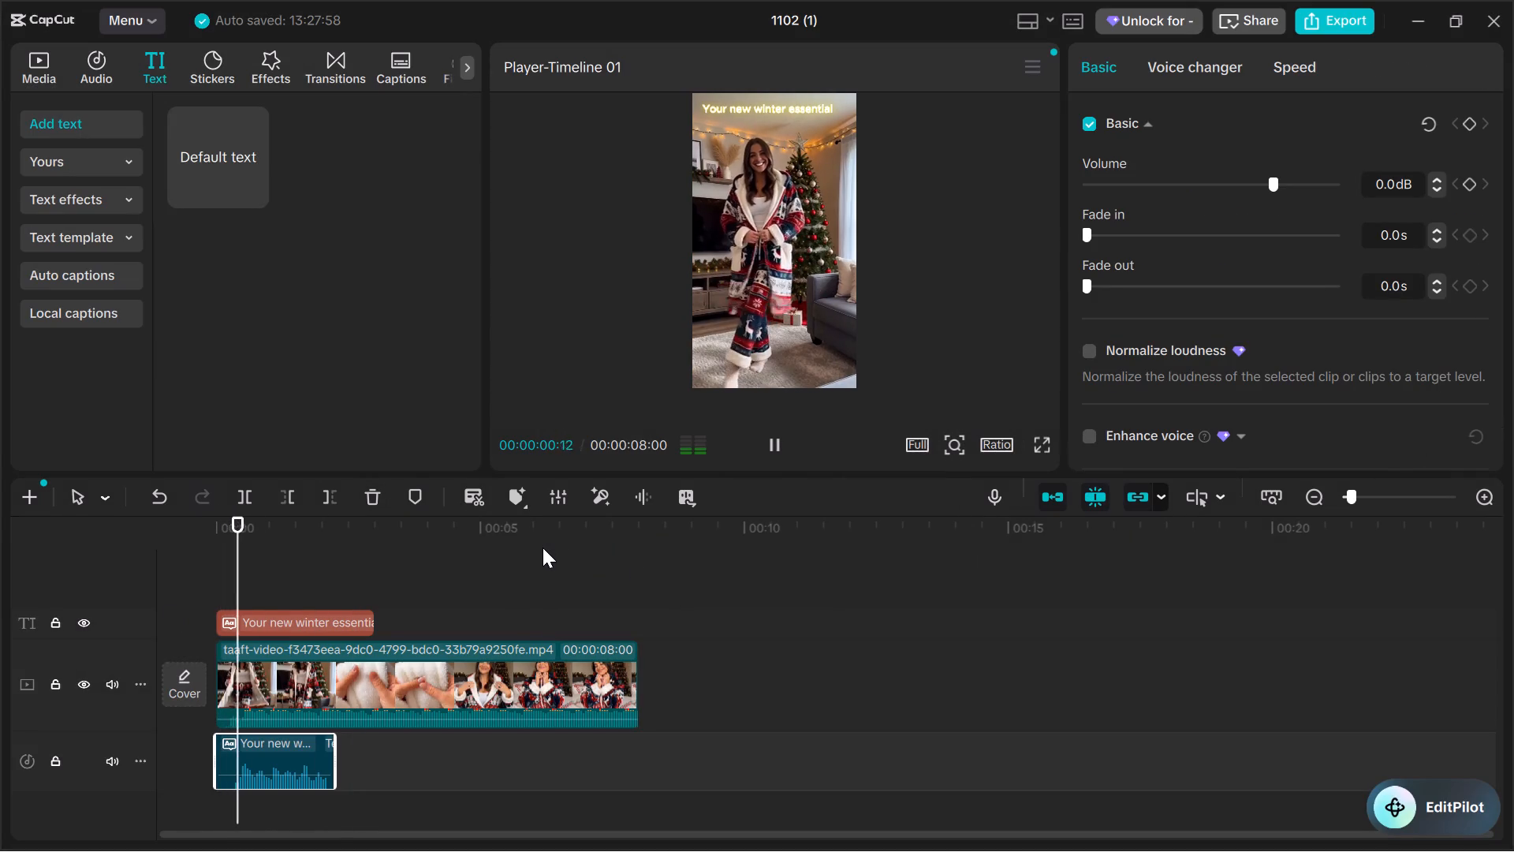
pyautogui.press('space')
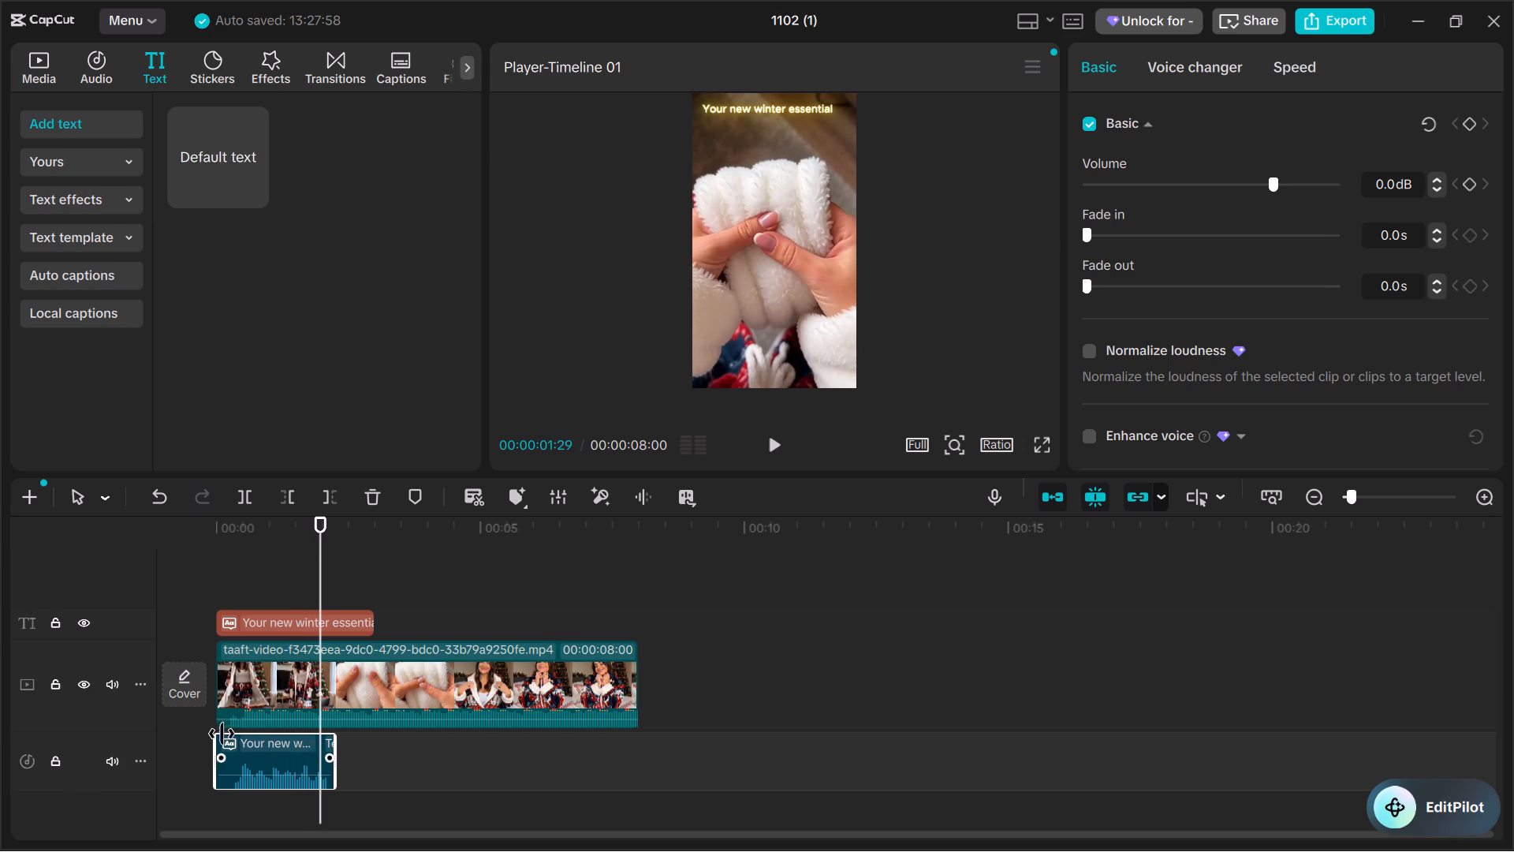
# Give the video clip's audio a fade-in of about 3.9 s and set its volume to about -7.0 dB.
pyautogui.moveTo(223, 708); pyautogui.dragTo(431, 779)
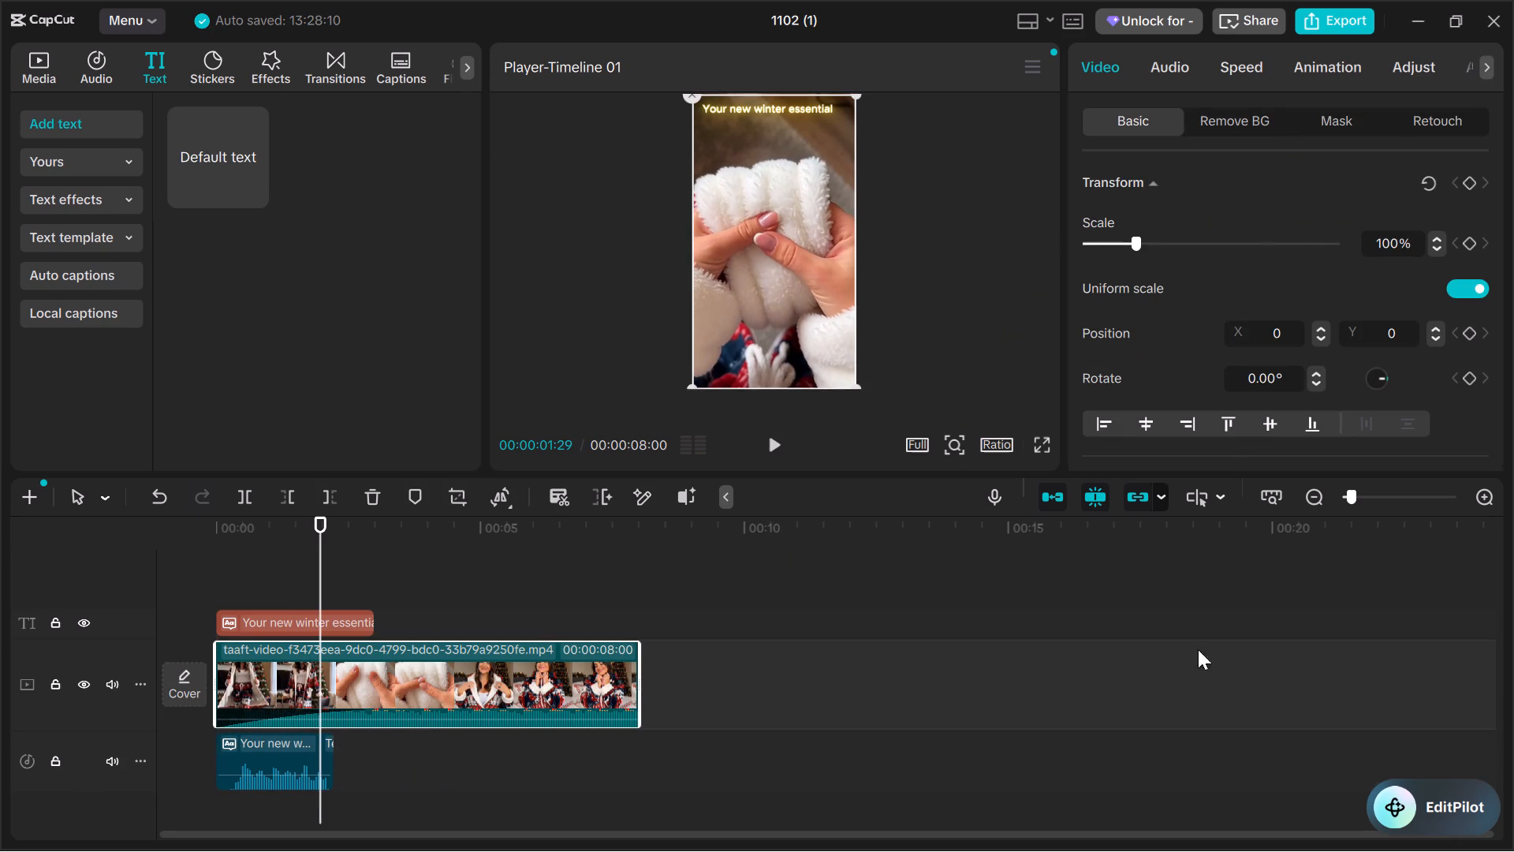
pyautogui.click(1180, 62)
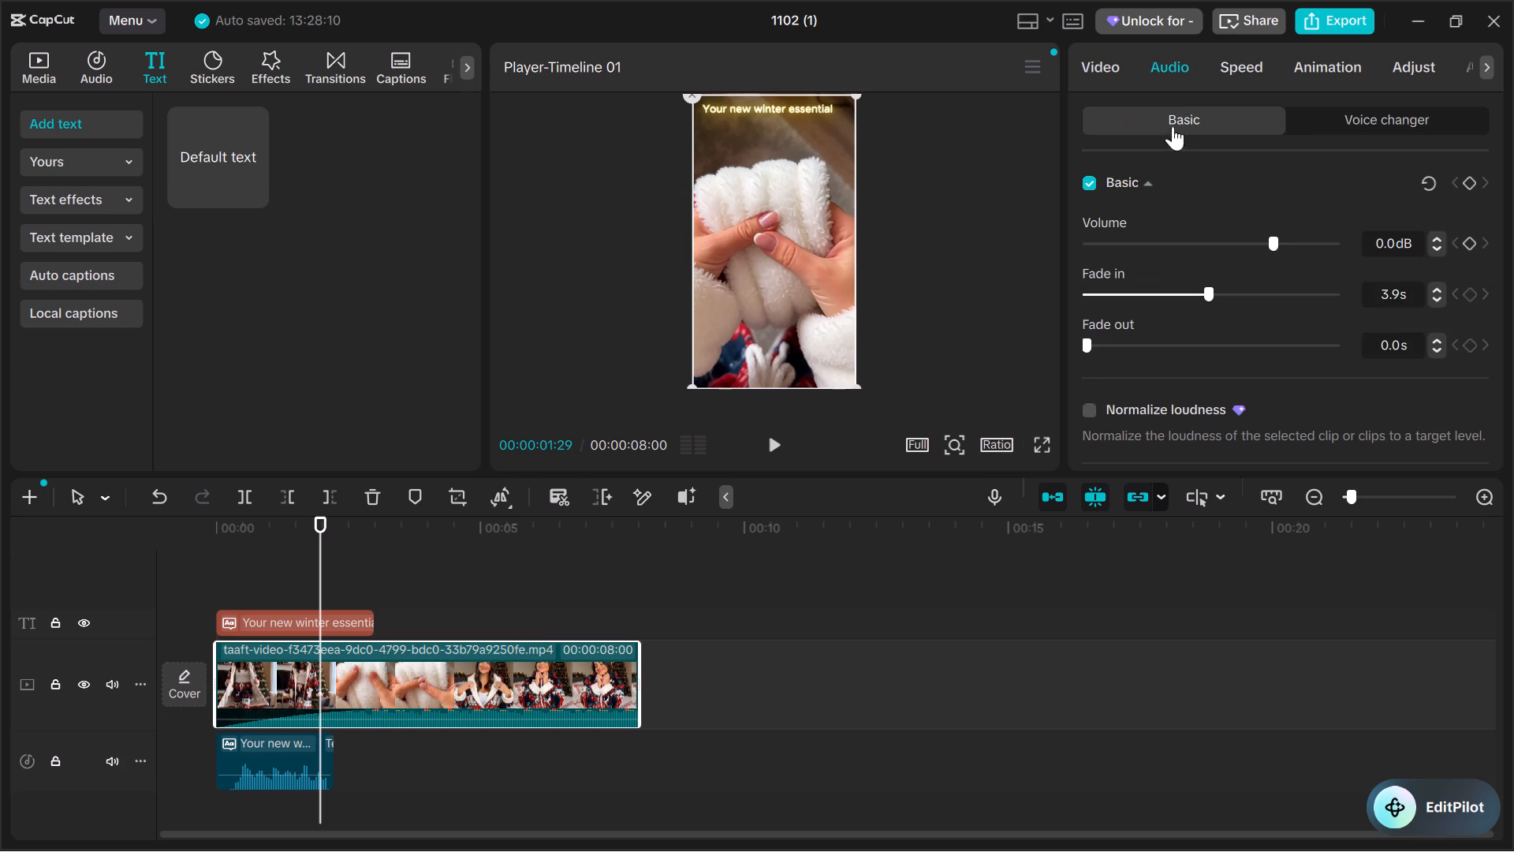
pyautogui.moveTo(1274, 243); pyautogui.dragTo(1246, 244)
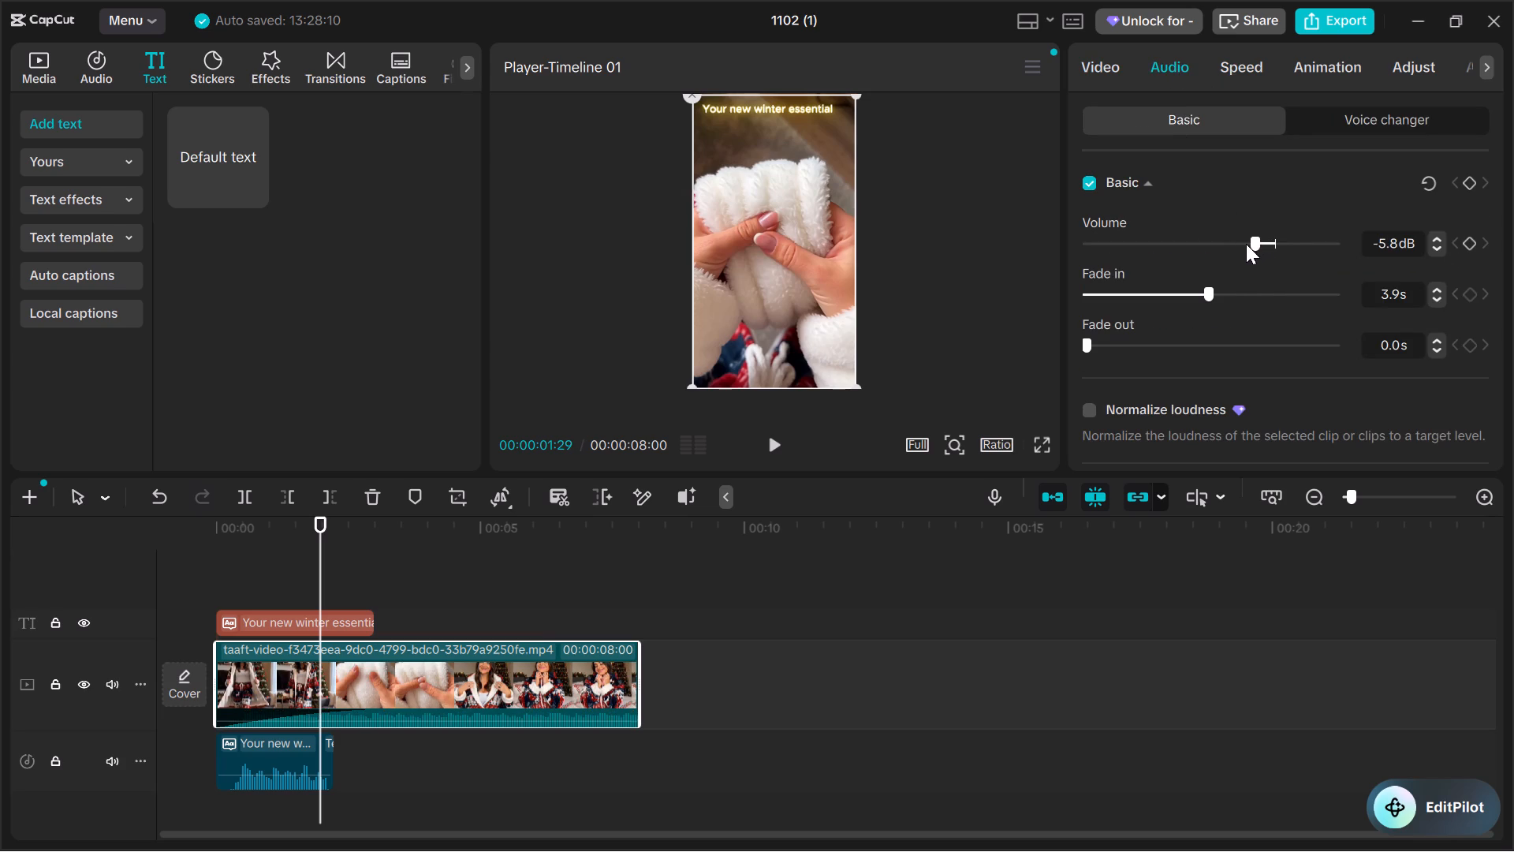
pyautogui.moveTo(1246, 244); pyautogui.dragTo(1247, 245)
# Play the whole timeline from the start to check the balance between clip audio and voiceover.
pyautogui.moveTo(324, 554); pyautogui.dragTo(185, 555)
pyautogui.press('space')
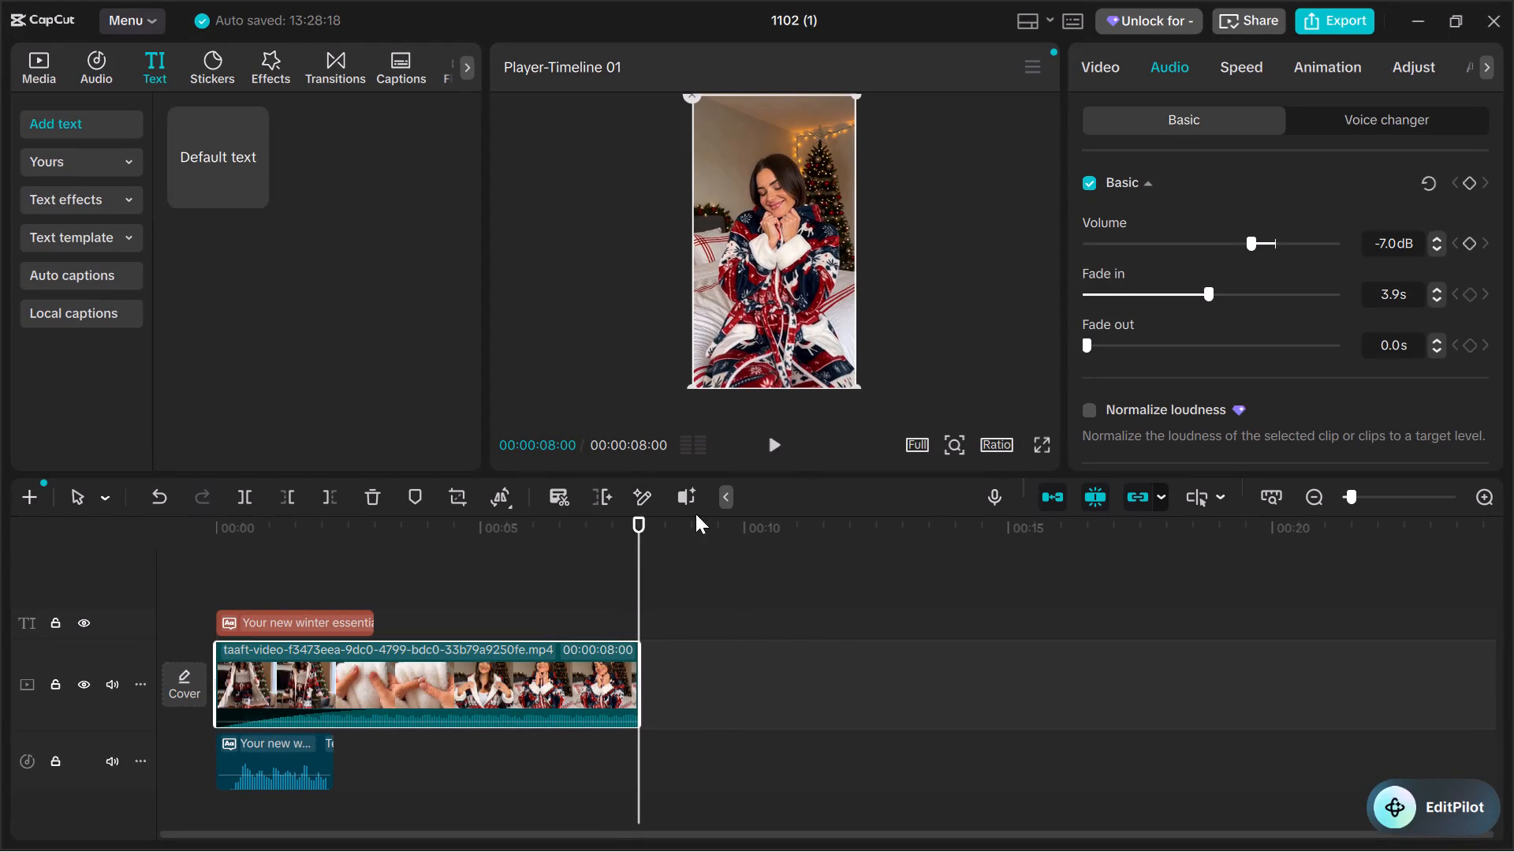
# Delete the "Your new winter essential" text clip, keeping its voiceover on the audio track.
pyautogui.click(276, 615)
pyautogui.press('BackSpace')
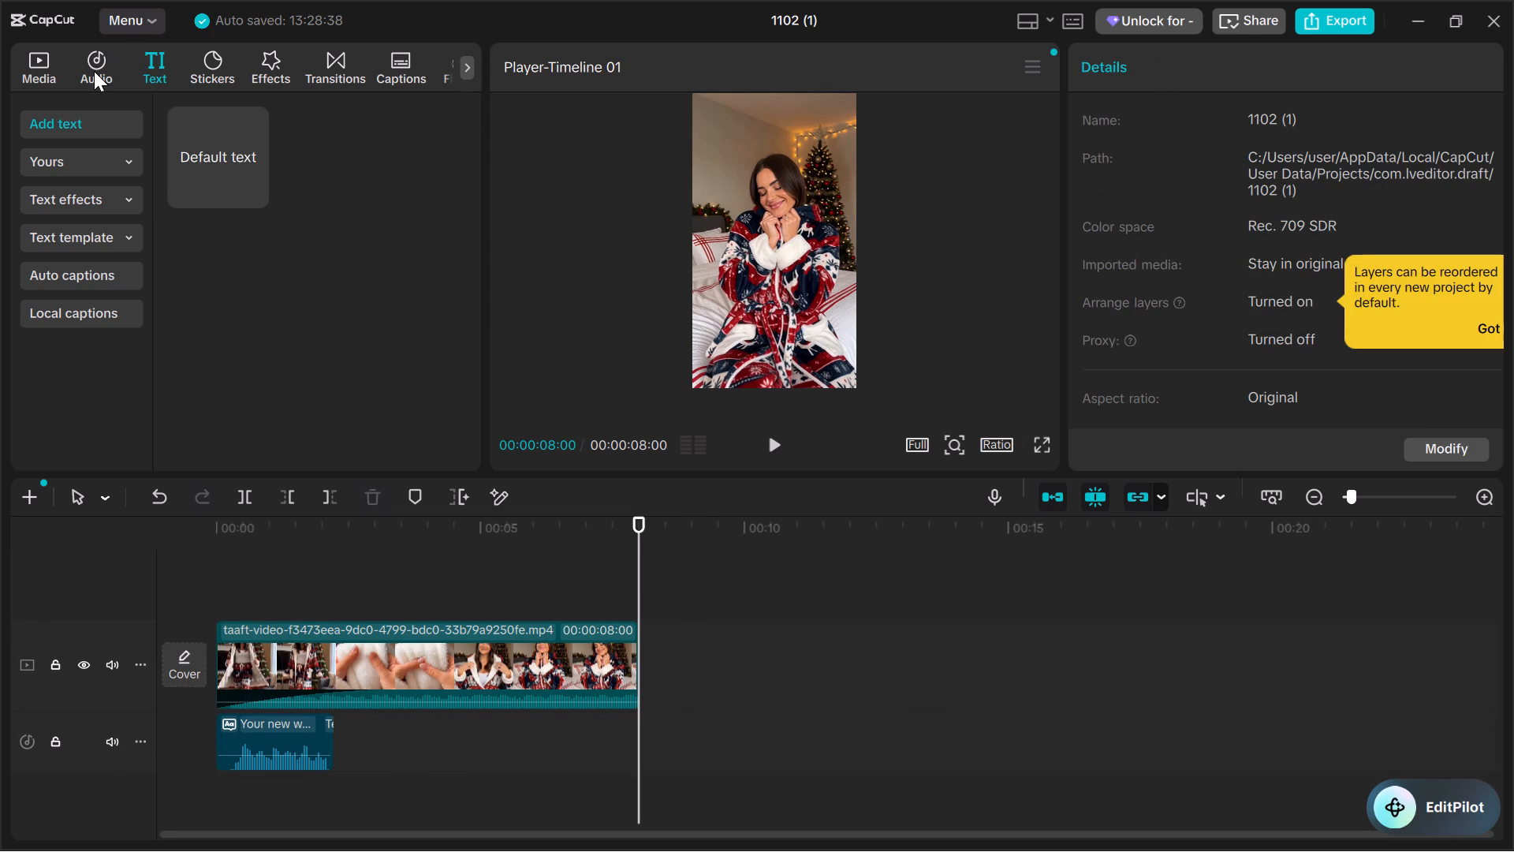
# Add a default text clip above the video, starting about 3.6 s into the timeline.
pyautogui.click(198, 139)
pyautogui.moveTo(198, 138); pyautogui.dragTo(309, 461)
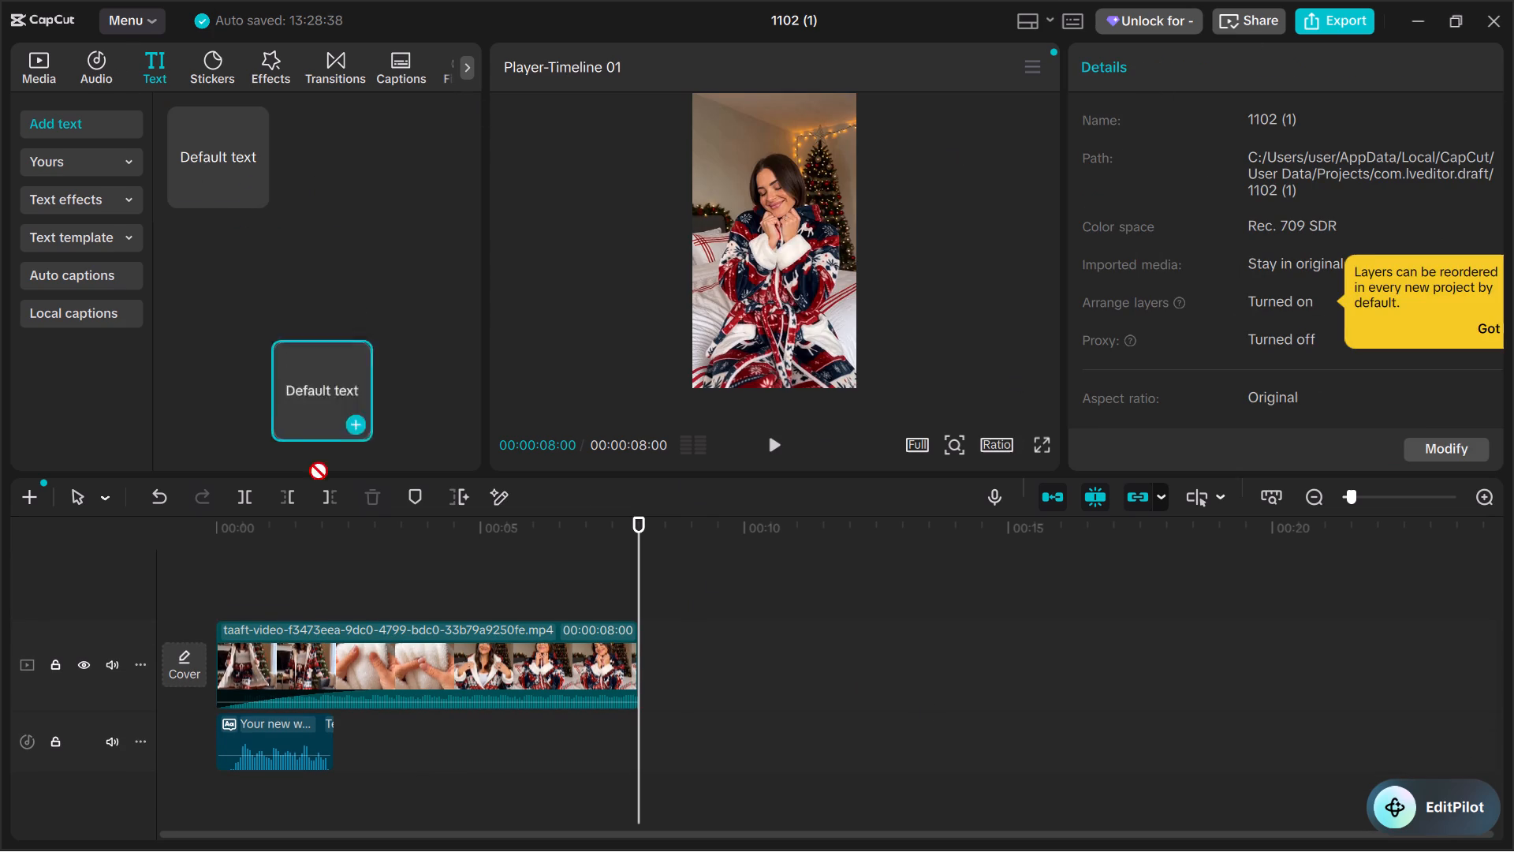
pyautogui.moveTo(309, 461); pyautogui.dragTo(409, 607)
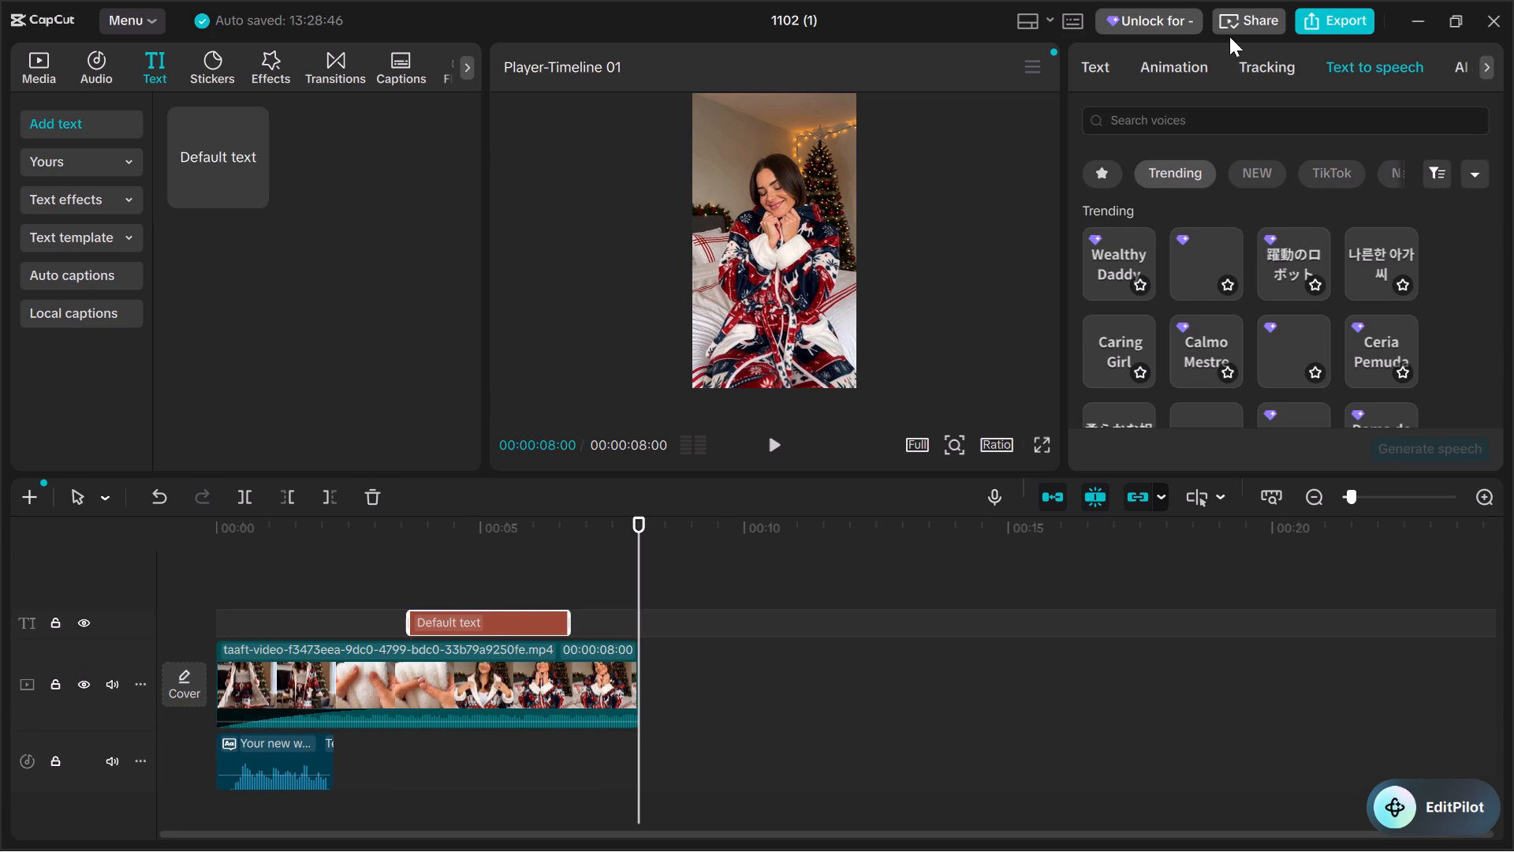
# Replace the new clip's default wording with "staying warm has never been better than this".
pyautogui.click(1091, 64)
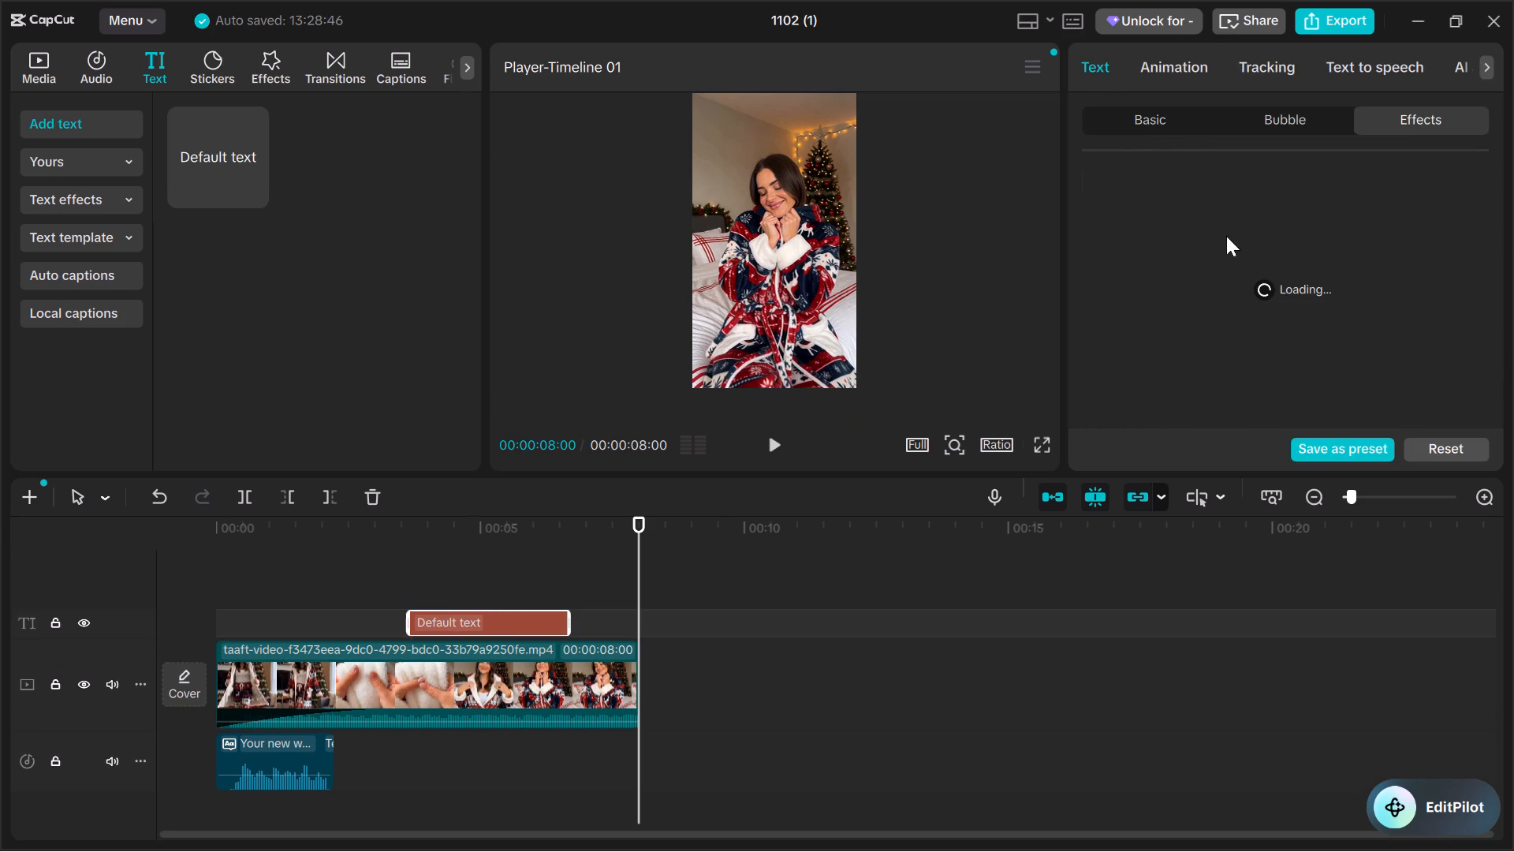
pyautogui.click(1148, 115)
pyautogui.click(1198, 174)
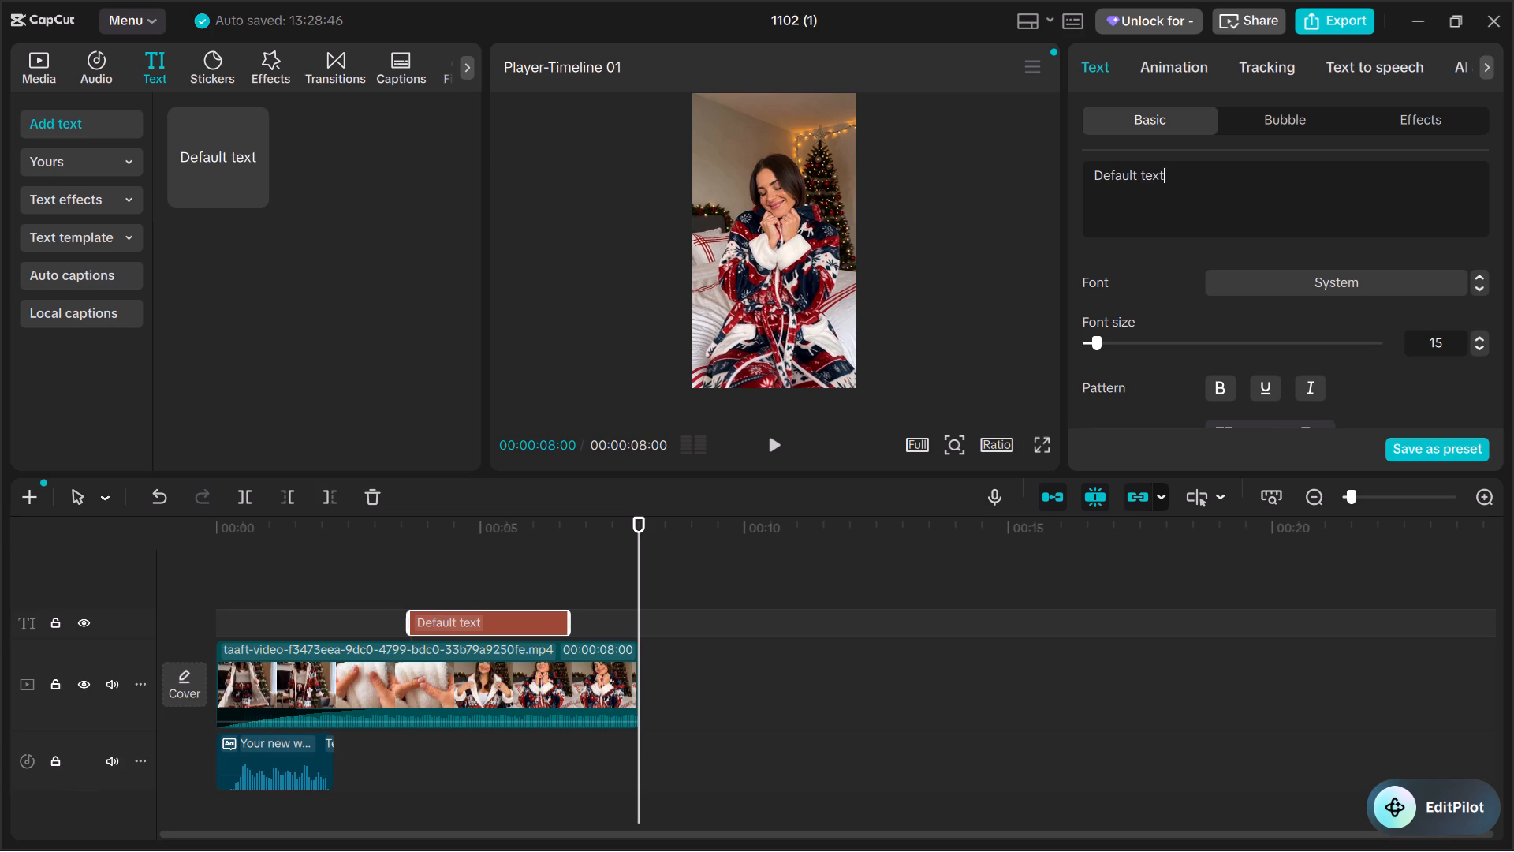
pyautogui.press('BackSpace')
pyautogui.press('BackSpace')
pyautogui.press('BackSpace')
pyautogui.press('BackSpace')
pyautogui.press('BackSpace')
pyautogui.press('BackSpace')
pyautogui.press('BackSpace')
pyautogui.press('BackSpace')
pyautogui.press('BackSpace')
pyautogui.press('BackSpace')
pyautogui.press('BackSpace')
pyautogui.press('BackSpace')
pyautogui.press('BackSpace')
pyautogui.press('BackSpace')
pyautogui.press('BackSpace')
pyautogui.press('BackSpace')
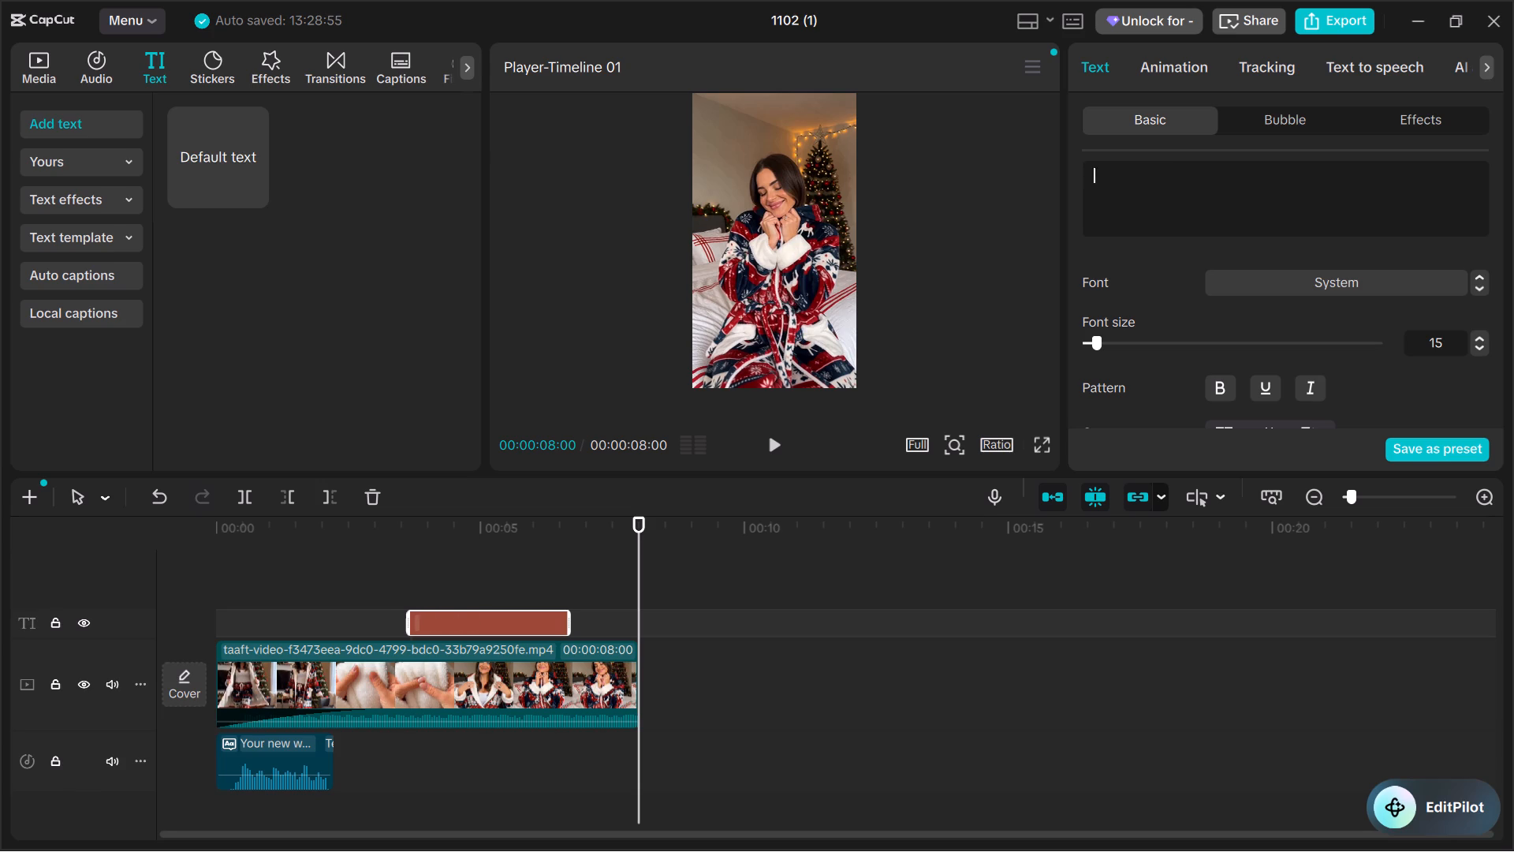
pyautogui.write('staying warm')
pyautogui.press('space')
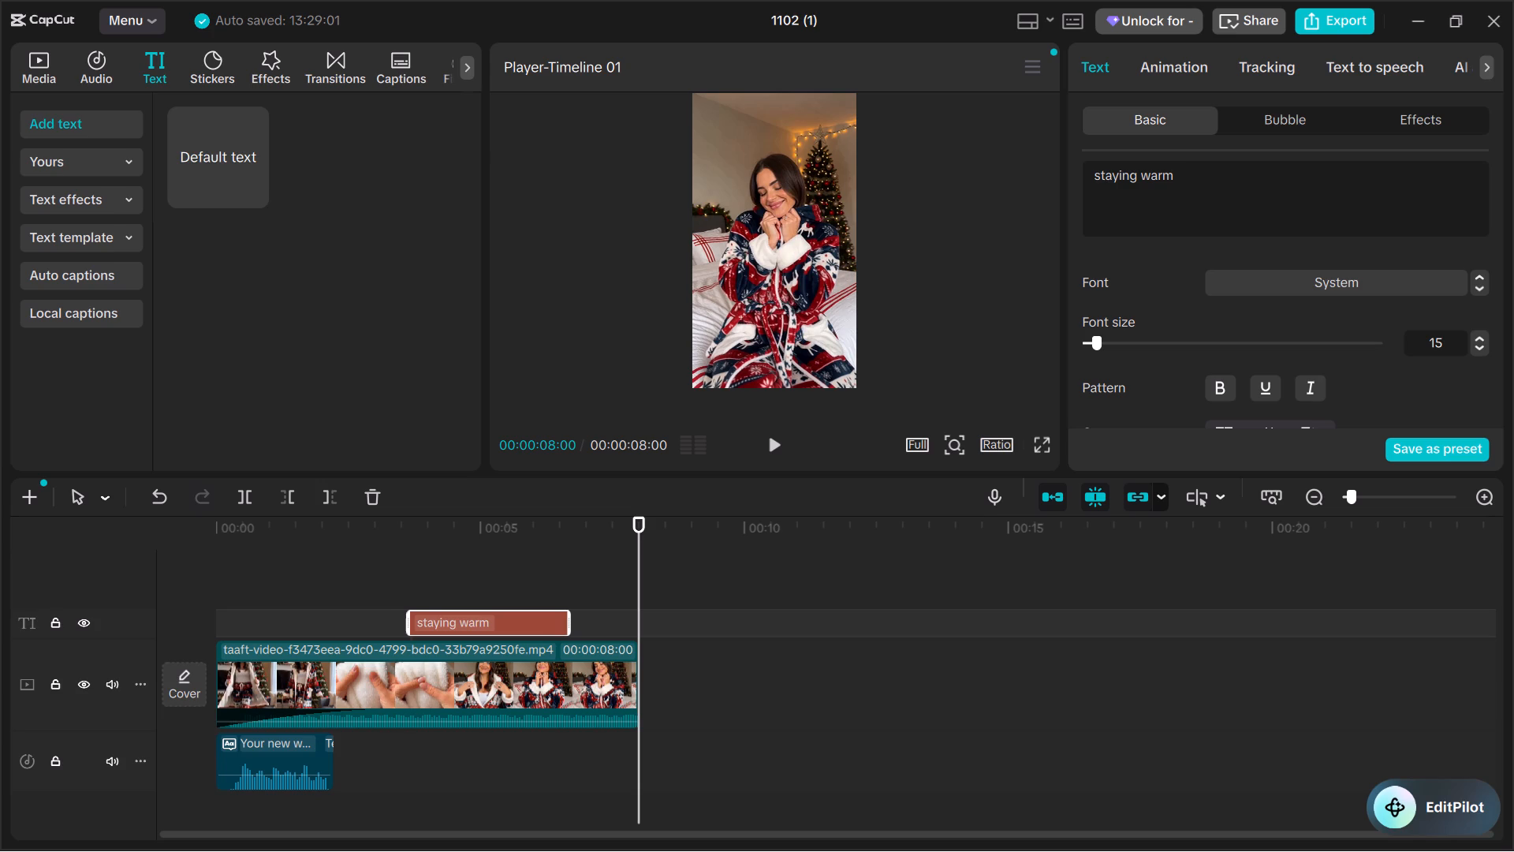
pyautogui.write('has never been better th')
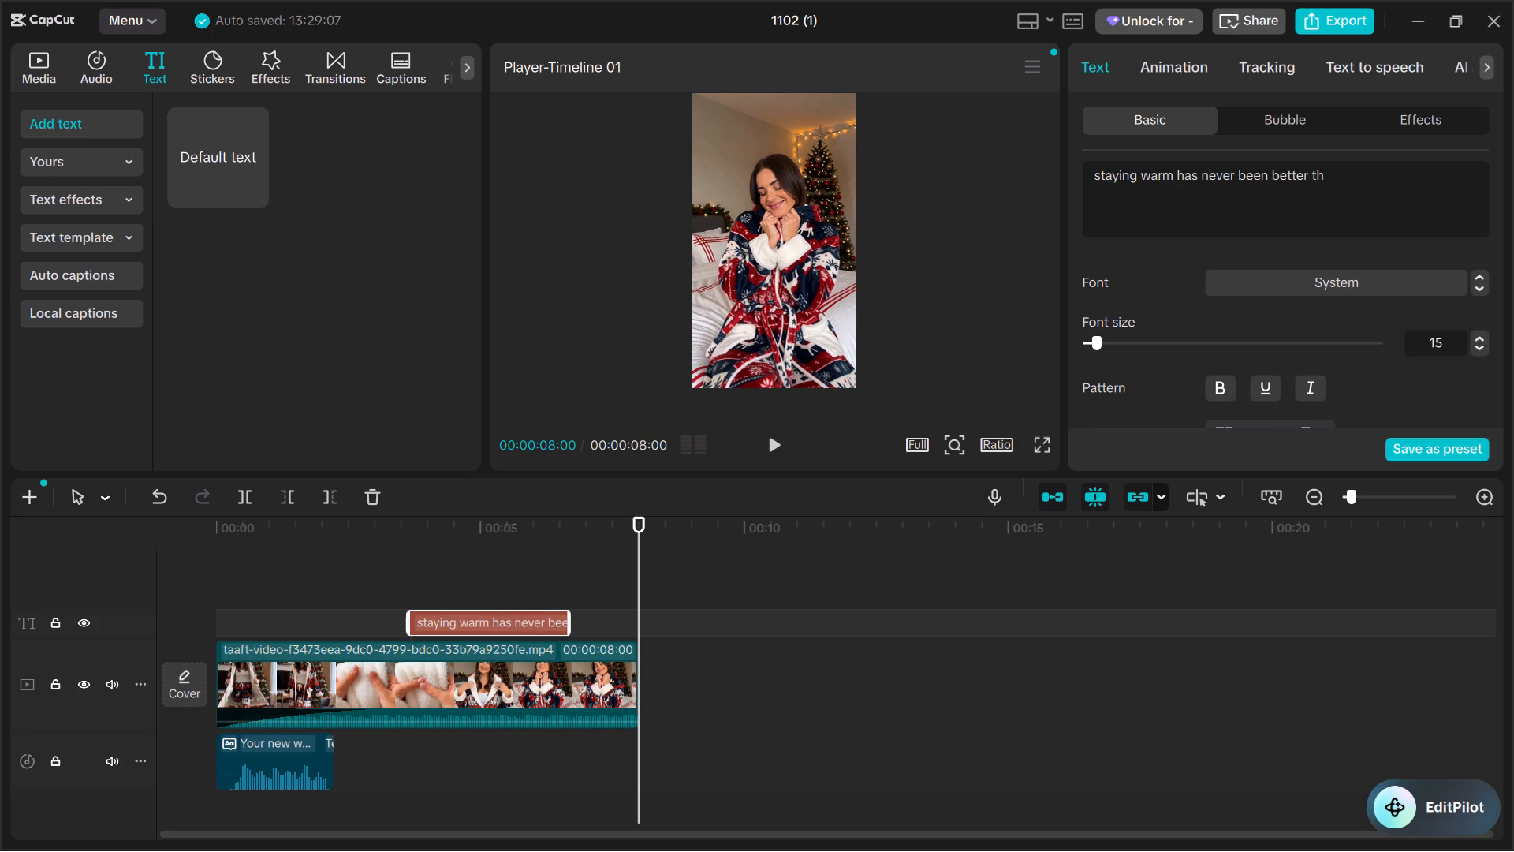
pyautogui.write('an this')
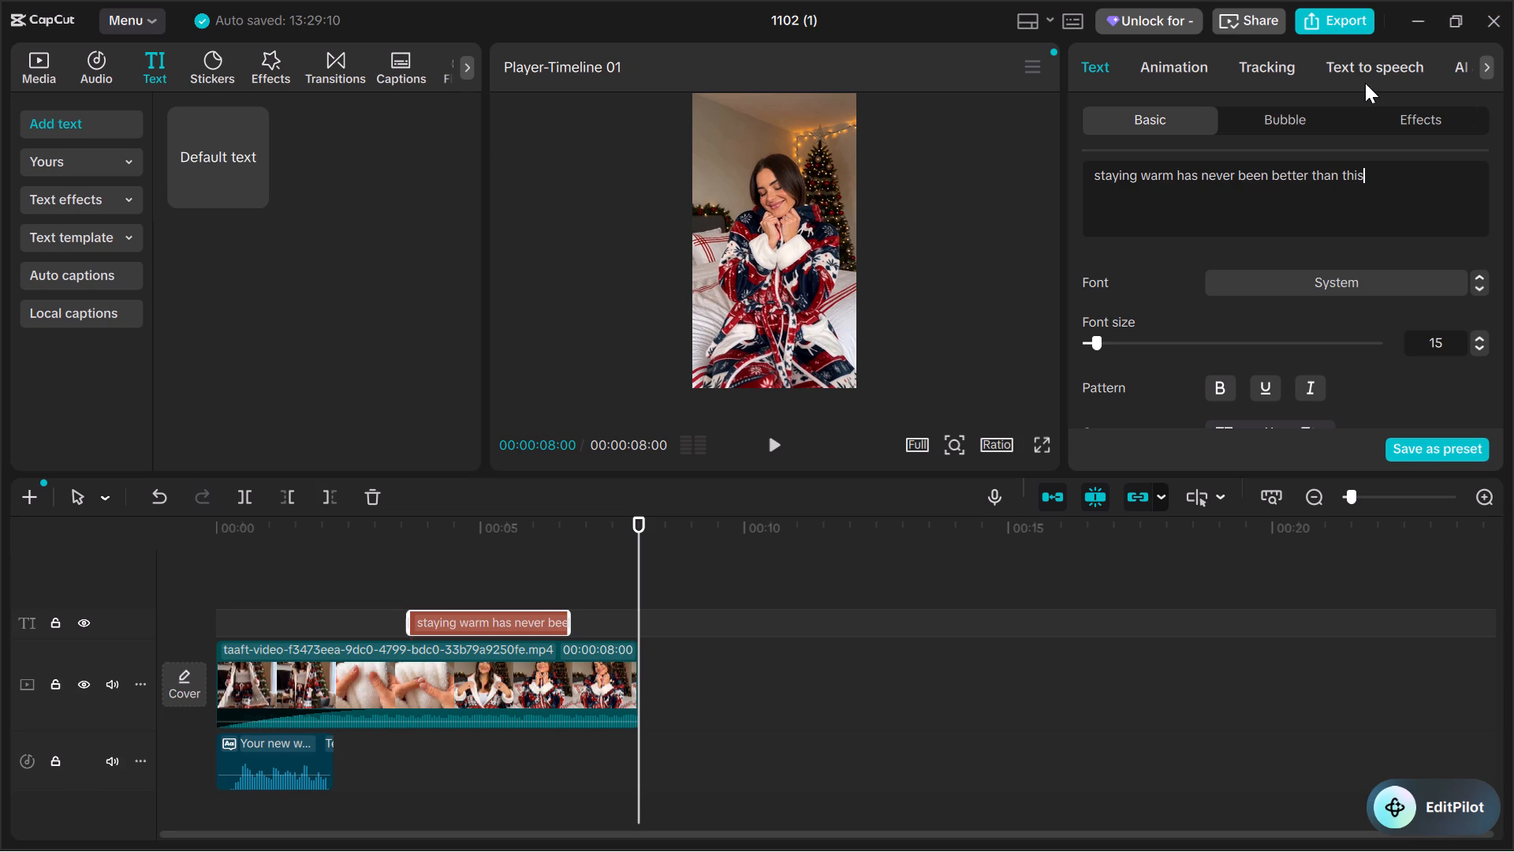
# Compare the Caring Girl and Tiny Sprite voices for the new text and generate its speech with Caring Girl.
pyautogui.click(1361, 67)
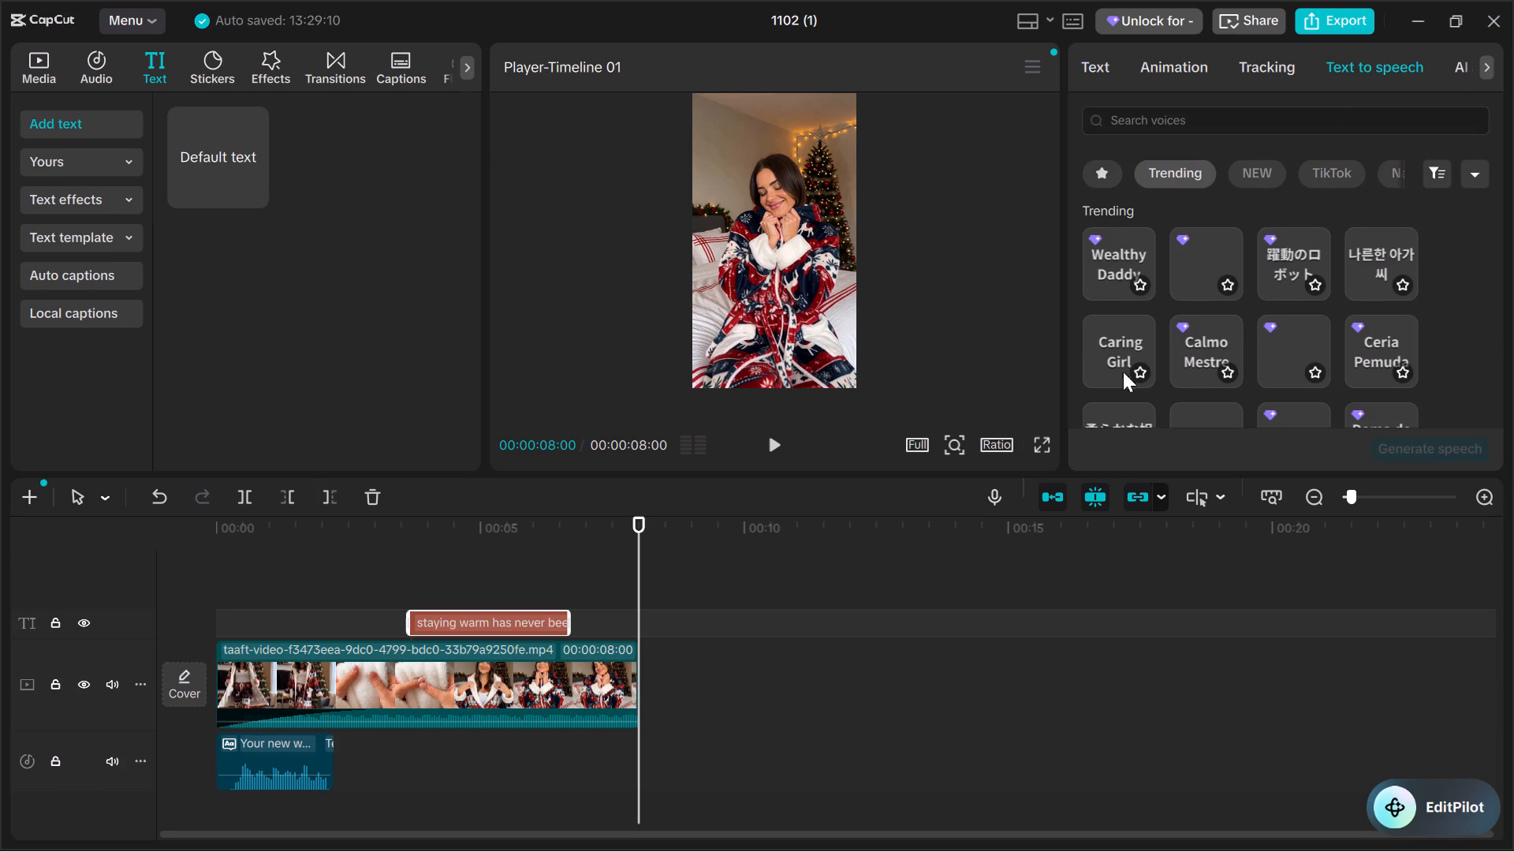
pyautogui.doubleClick(1097, 341)
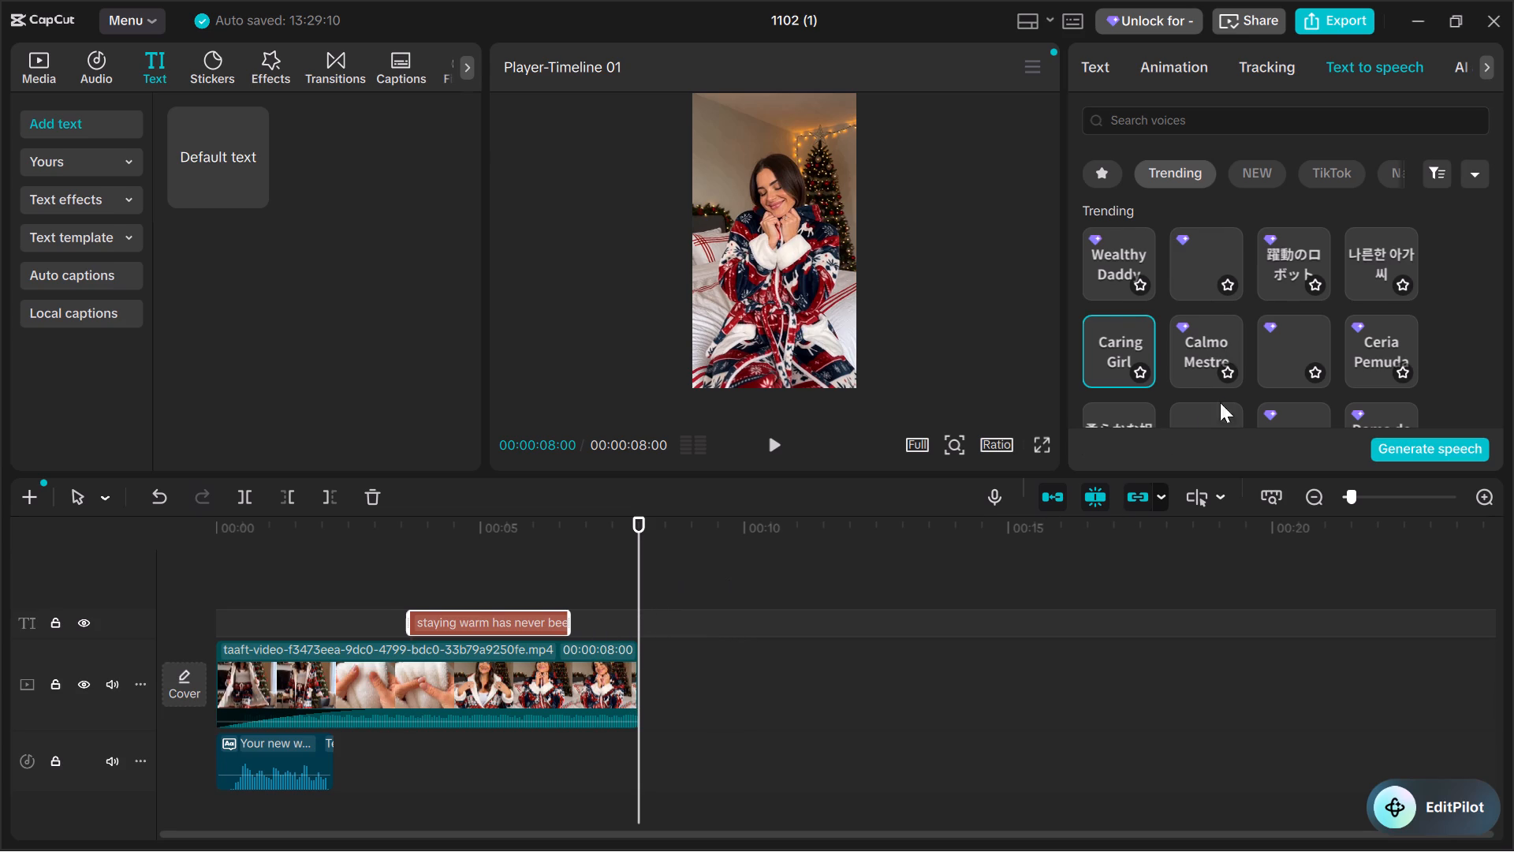
pyautogui.scroll(-2, 1285, 331)
pyautogui.doubleClick(1094, 302)
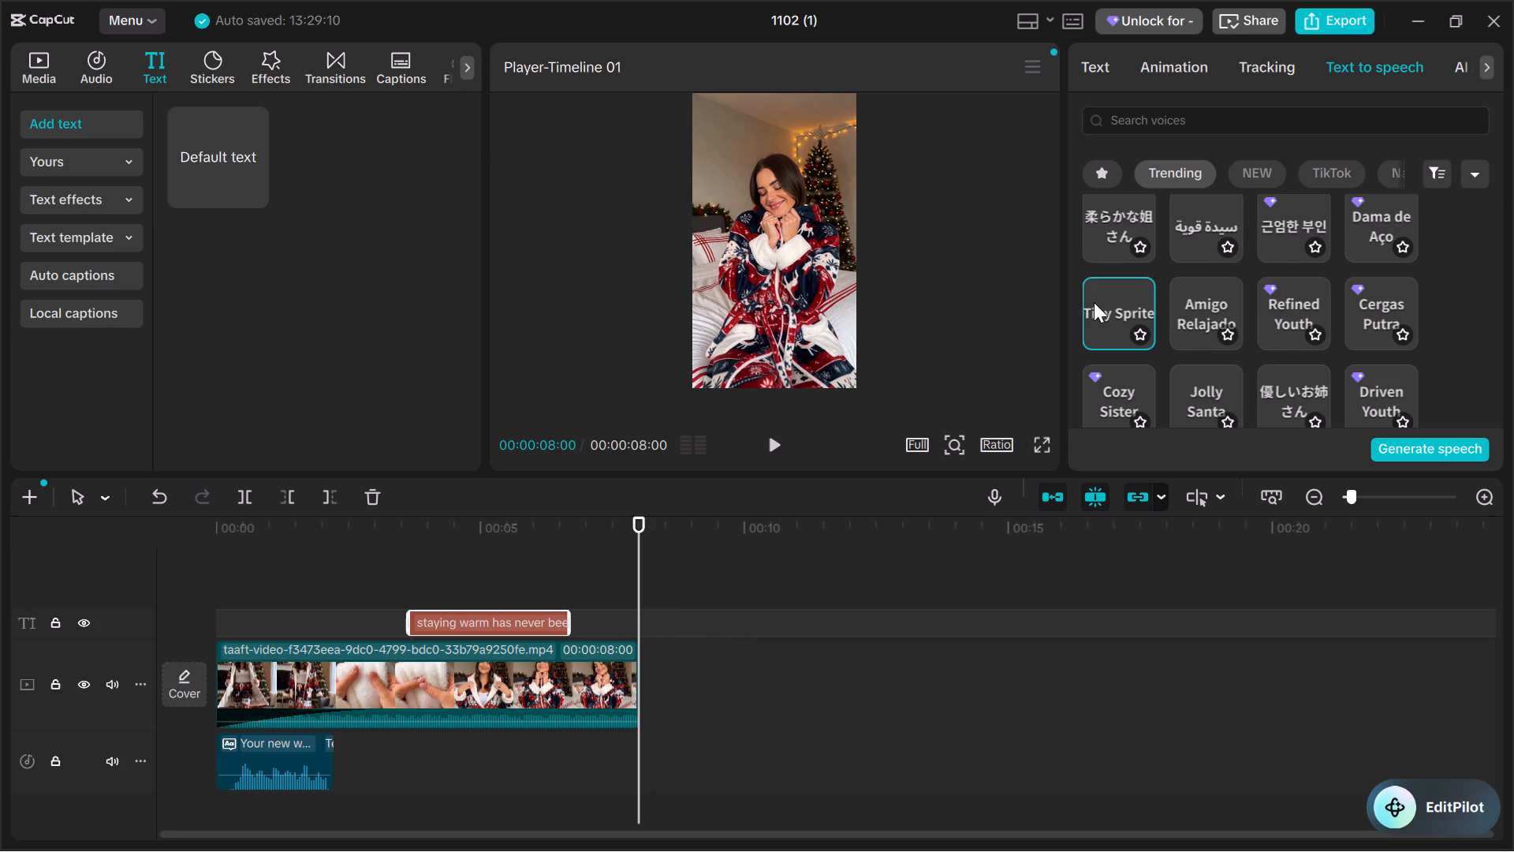
pyautogui.scroll(1, 1102, 316)
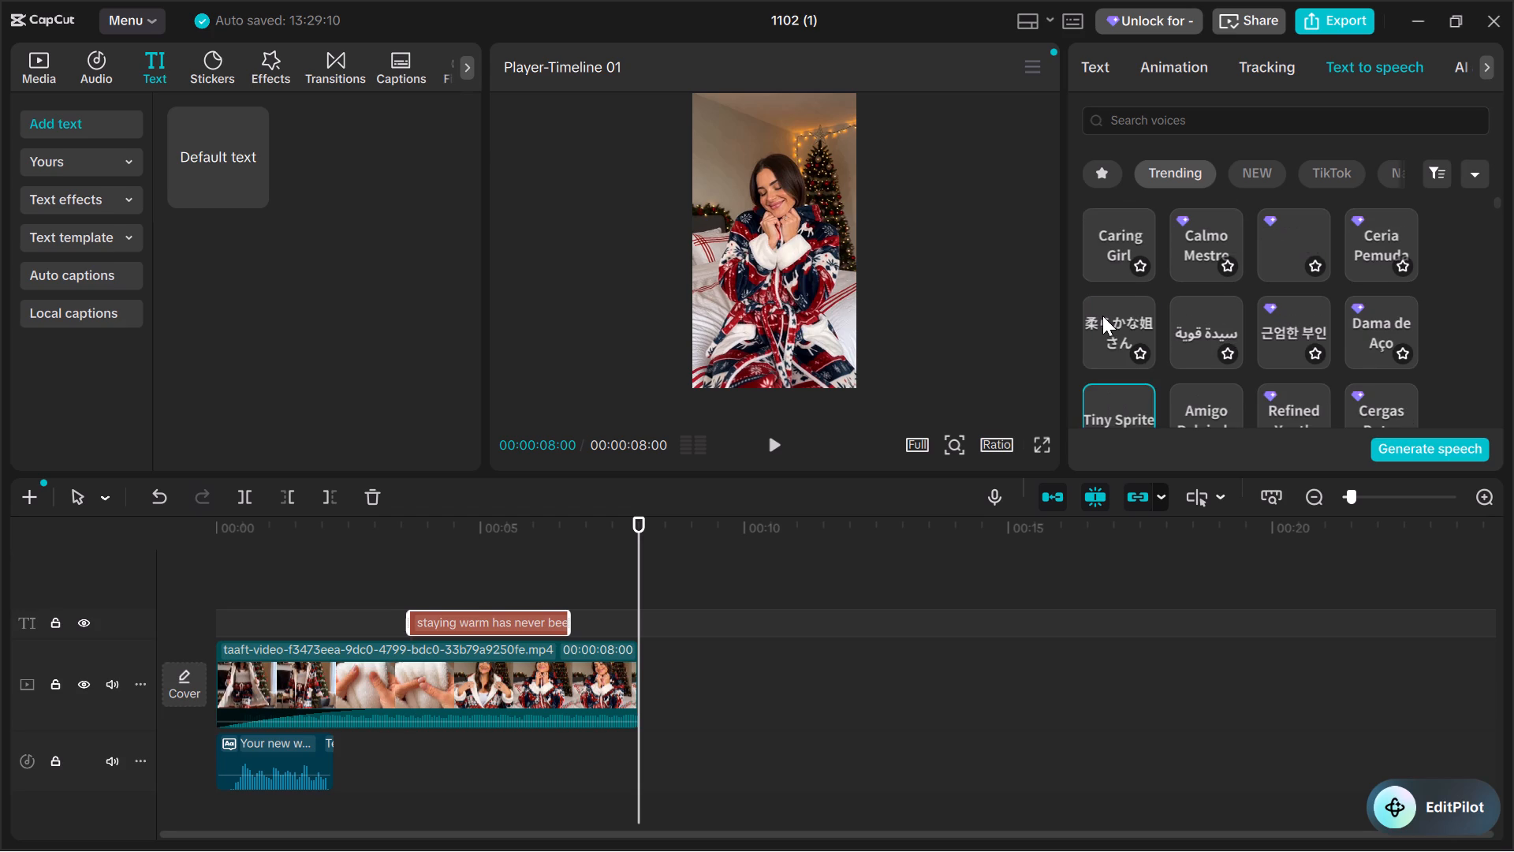
pyautogui.doubleClick(1098, 257)
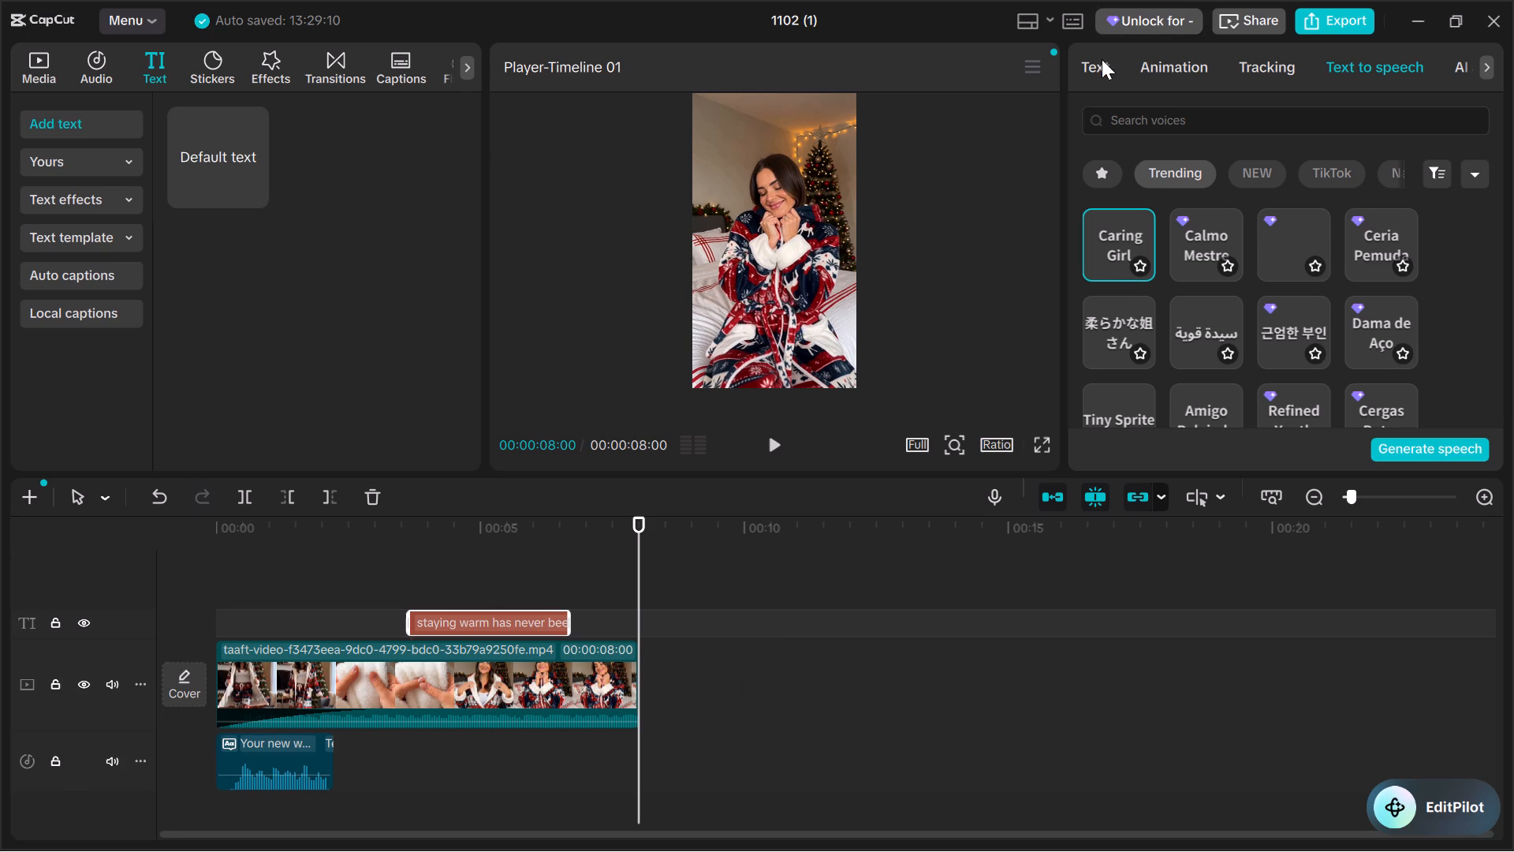
pyautogui.click(1428, 447)
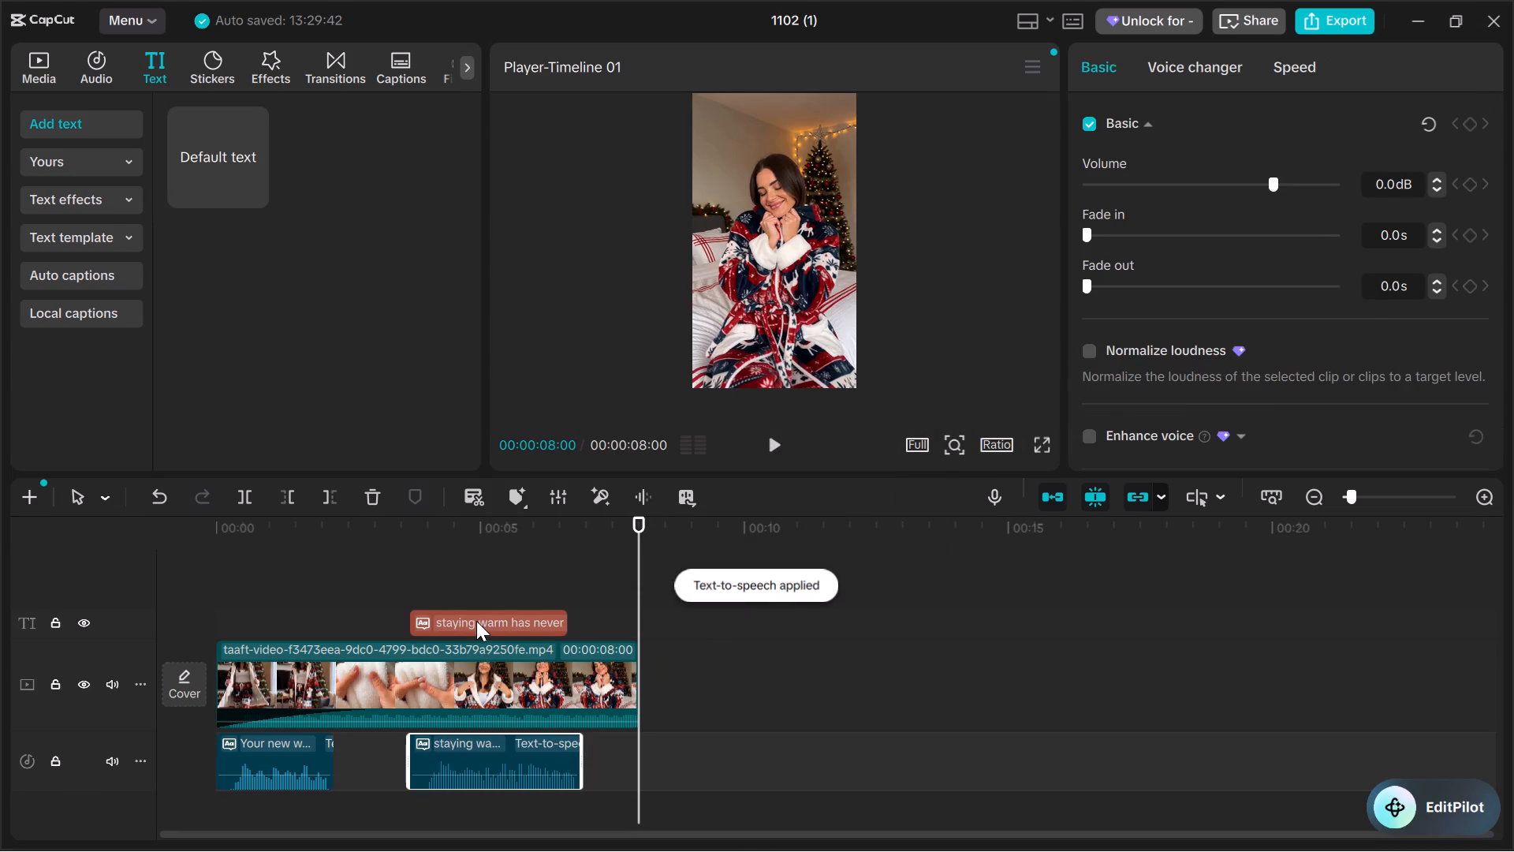
# Delete the "staying warm has never been better than this" text clip, keeping its voiceover.
pyautogui.click(478, 620)
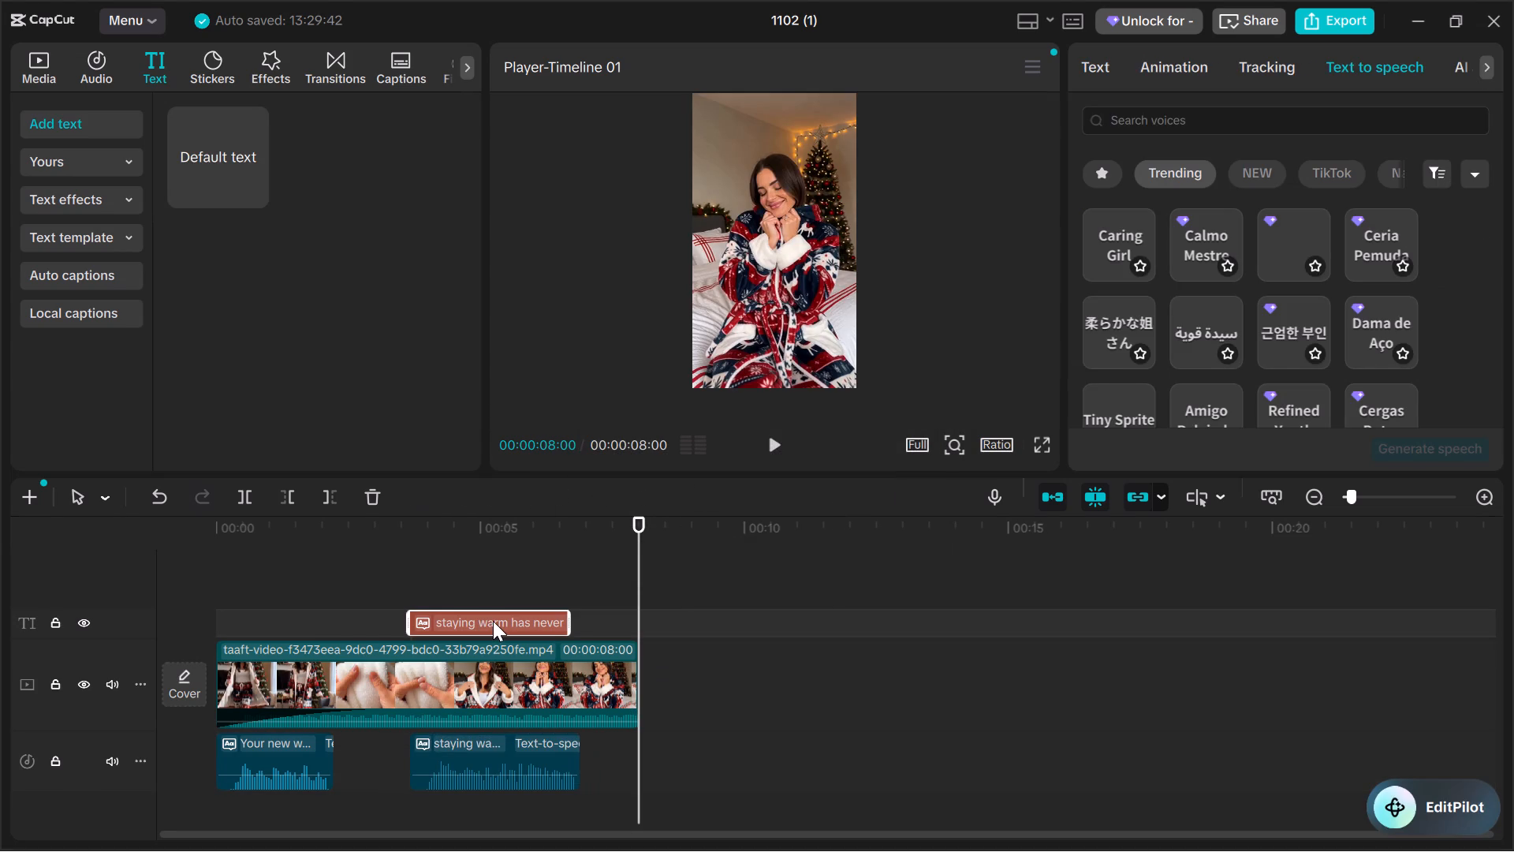
pyautogui.press('BackSpace')
# Play the timeline from the start to hear both voiceovers over the video.
pyautogui.moveTo(644, 574); pyautogui.dragTo(332, 615)
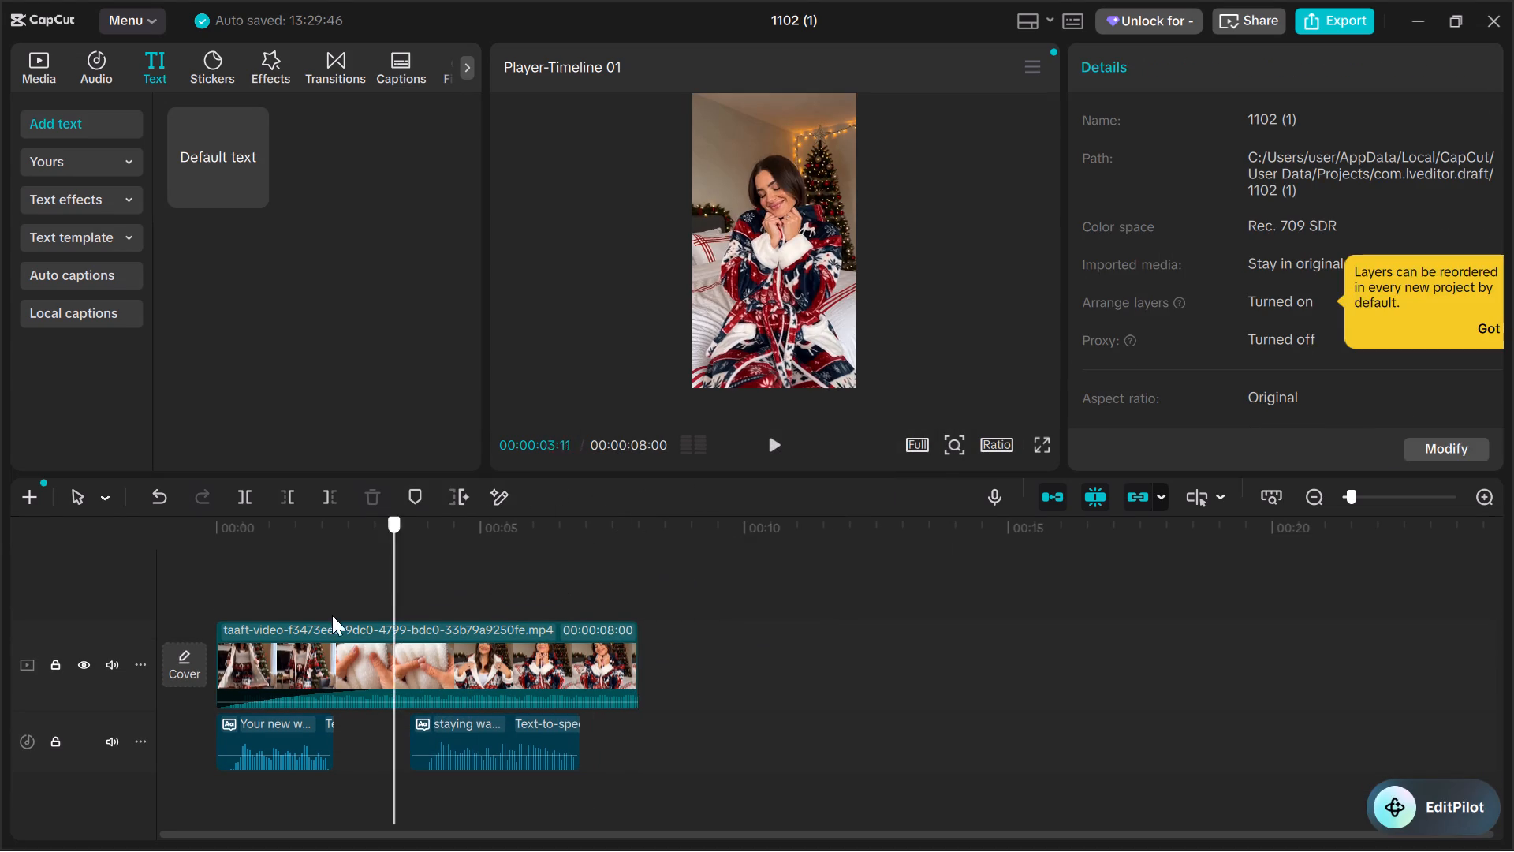
pyautogui.moveTo(332, 615); pyautogui.dragTo(192, 623)
pyautogui.press('space')
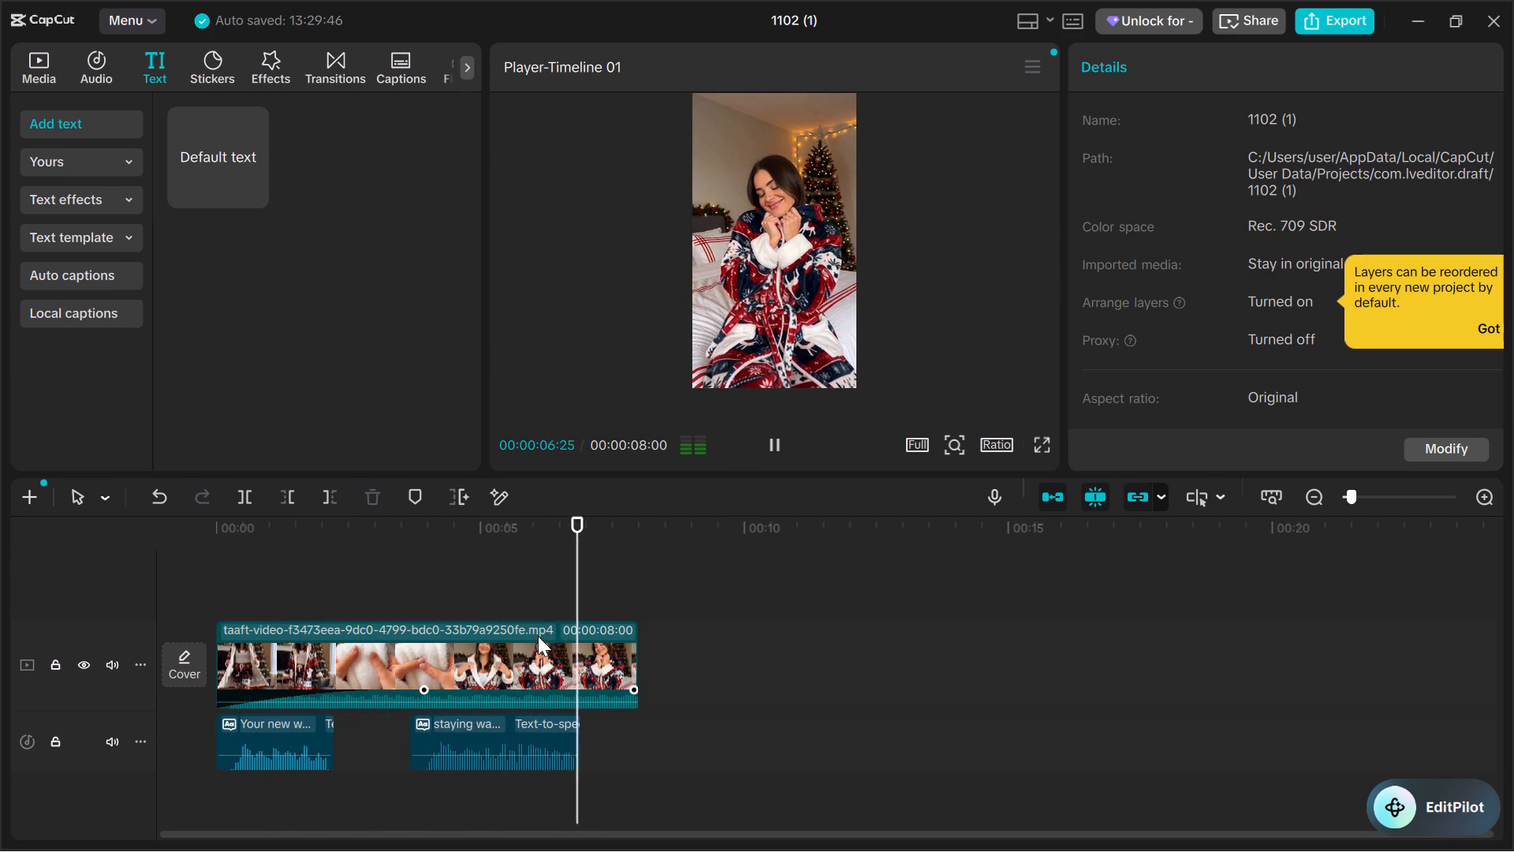
# Raise the volume of the "staying warm" voiceover to about 12.3 dB.
pyautogui.click(551, 746)
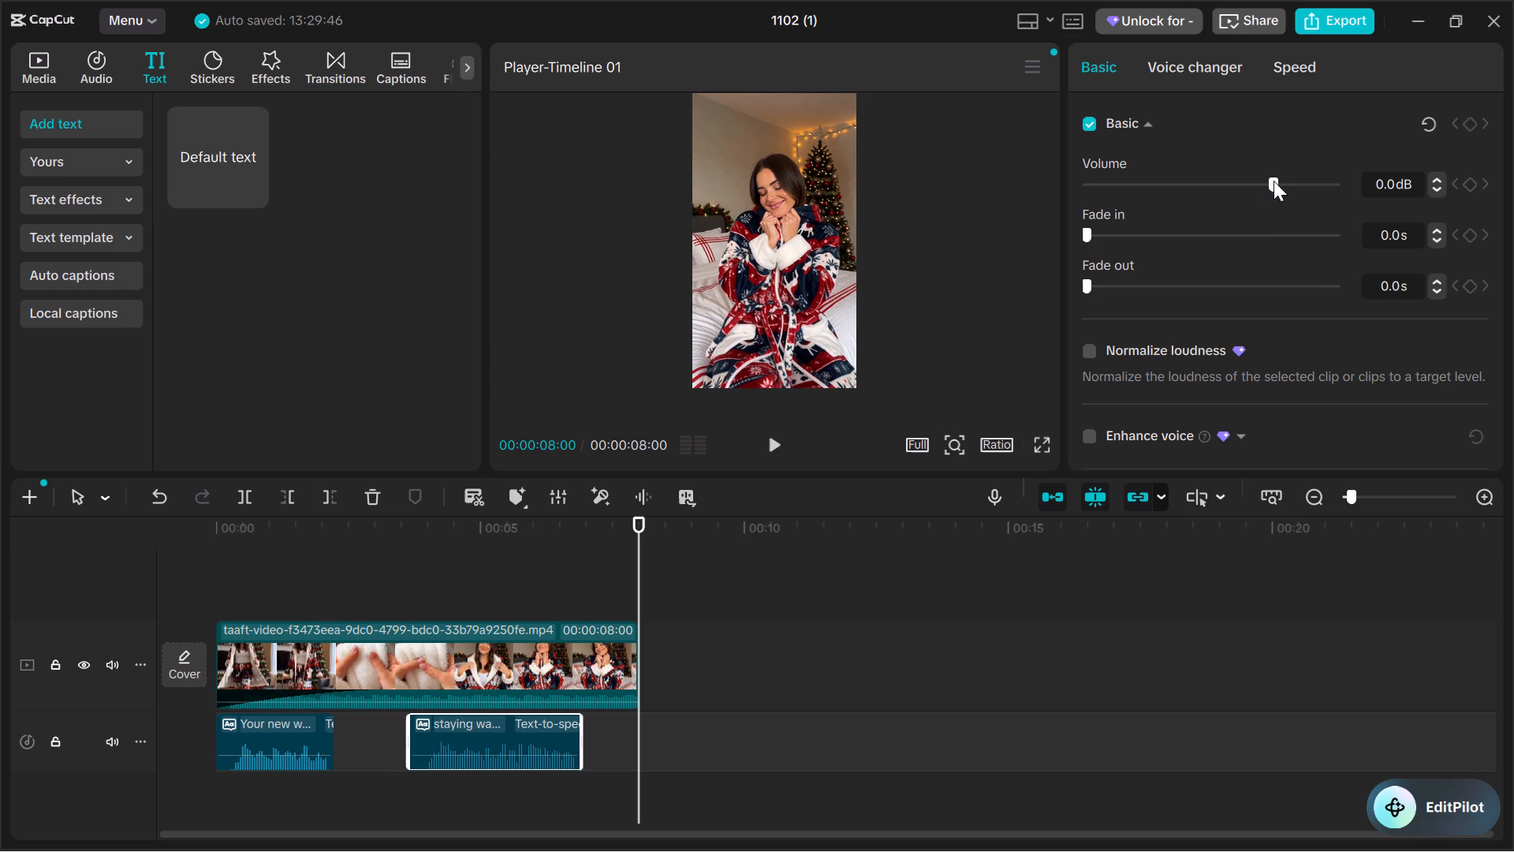
pyautogui.moveTo(1273, 181); pyautogui.dragTo(1307, 185)
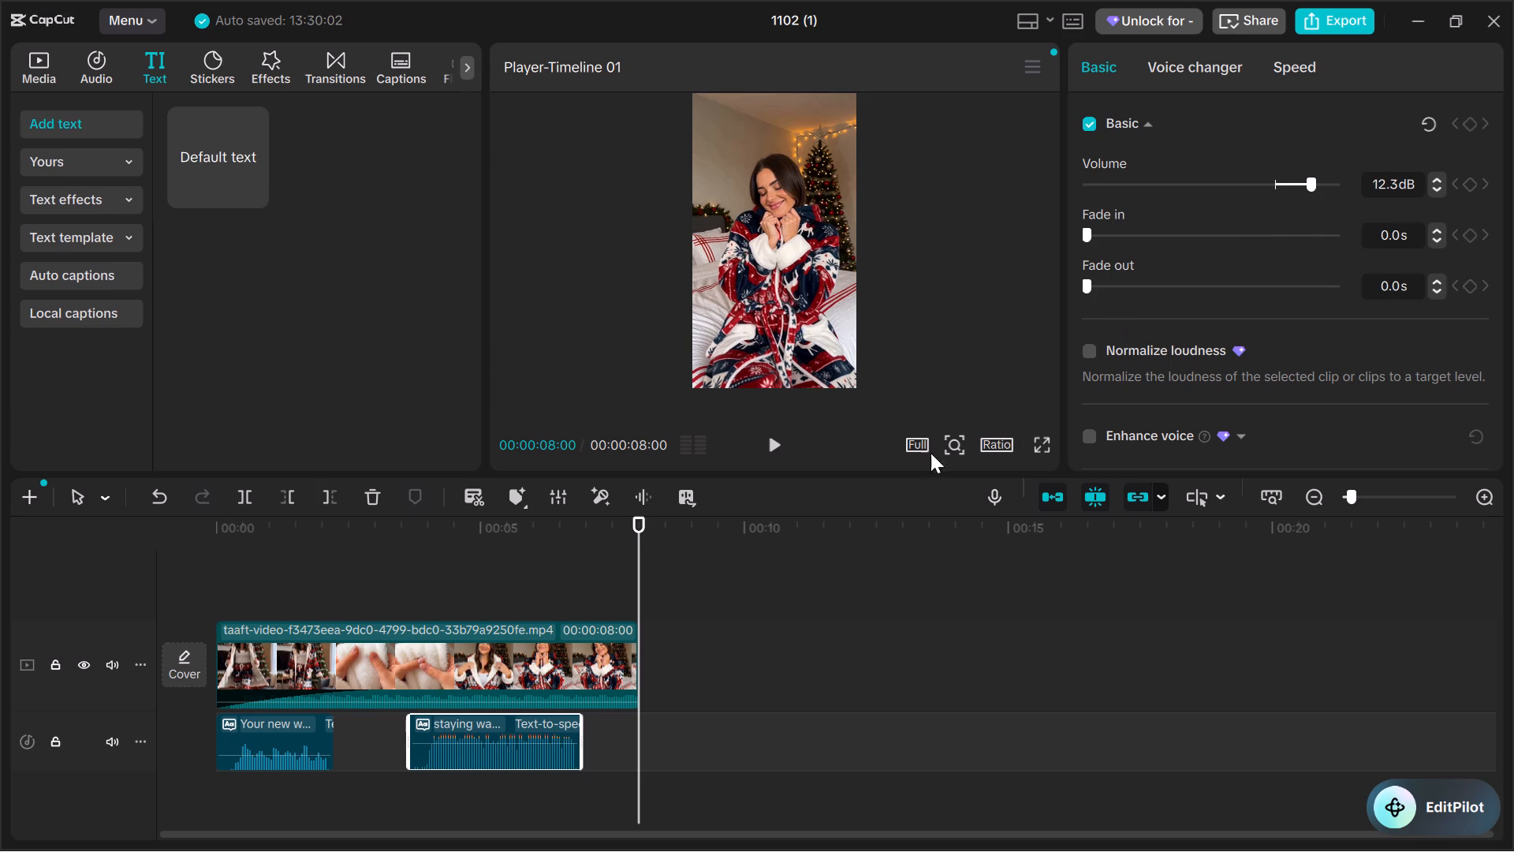
# Lower the video clip's audio volume to about -13.9 dB.
pyautogui.click(589, 697)
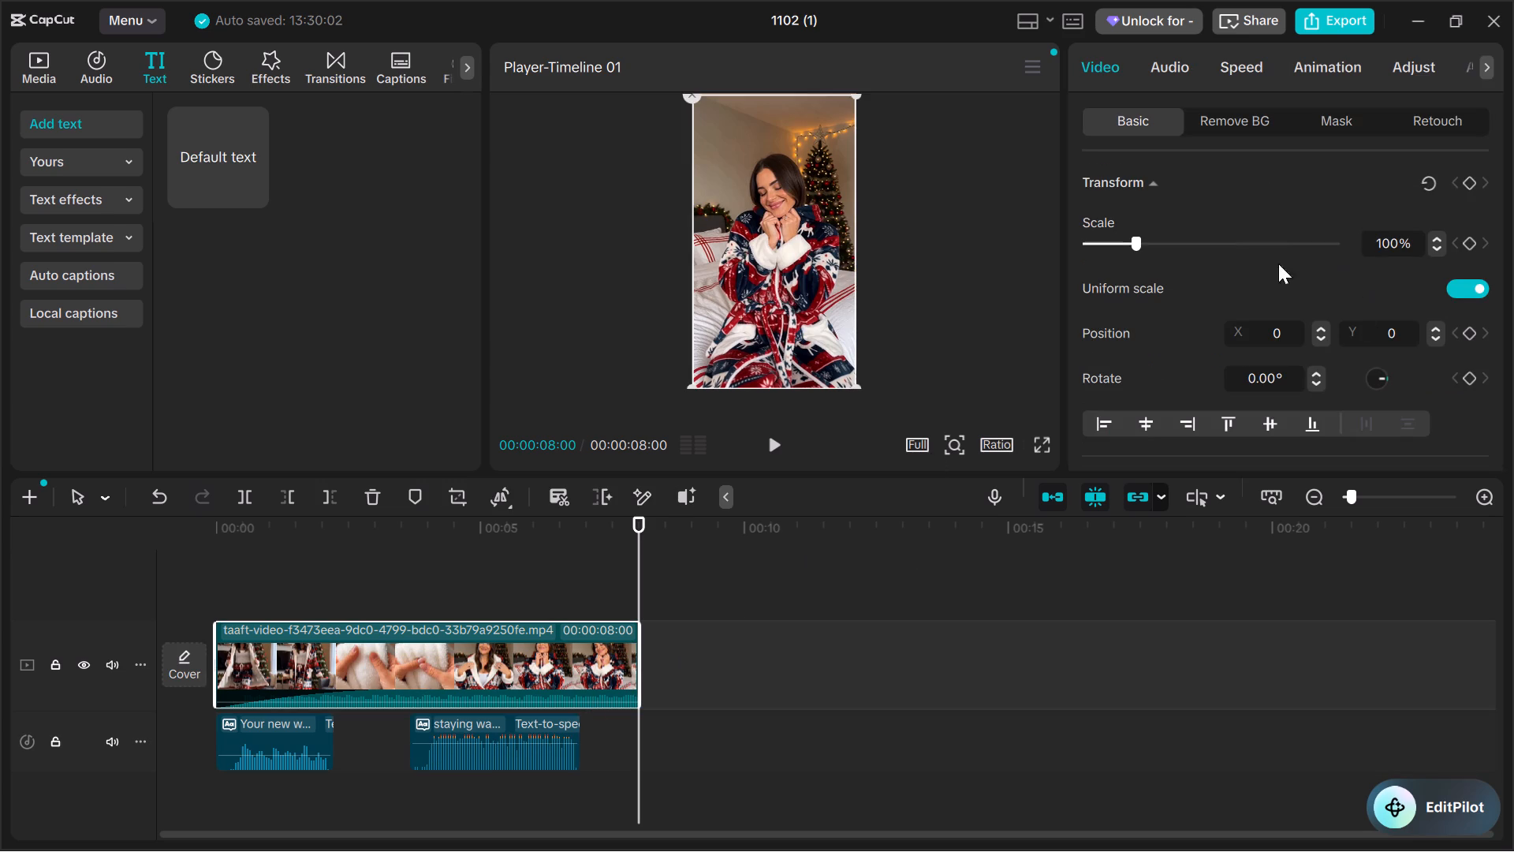
pyautogui.click(1165, 56)
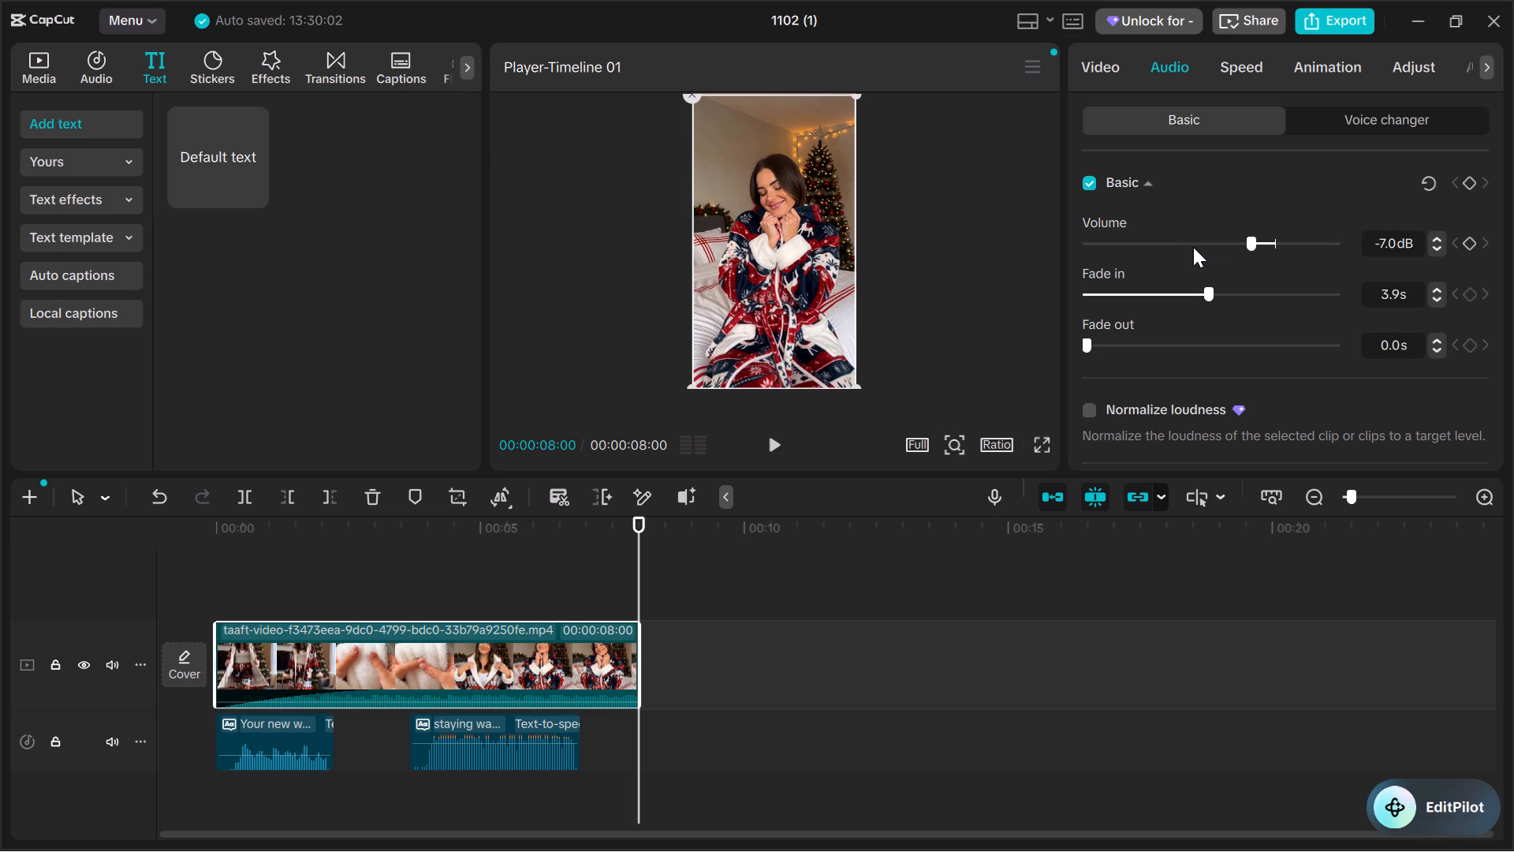
pyautogui.moveTo(1252, 243); pyautogui.dragTo(1225, 248)
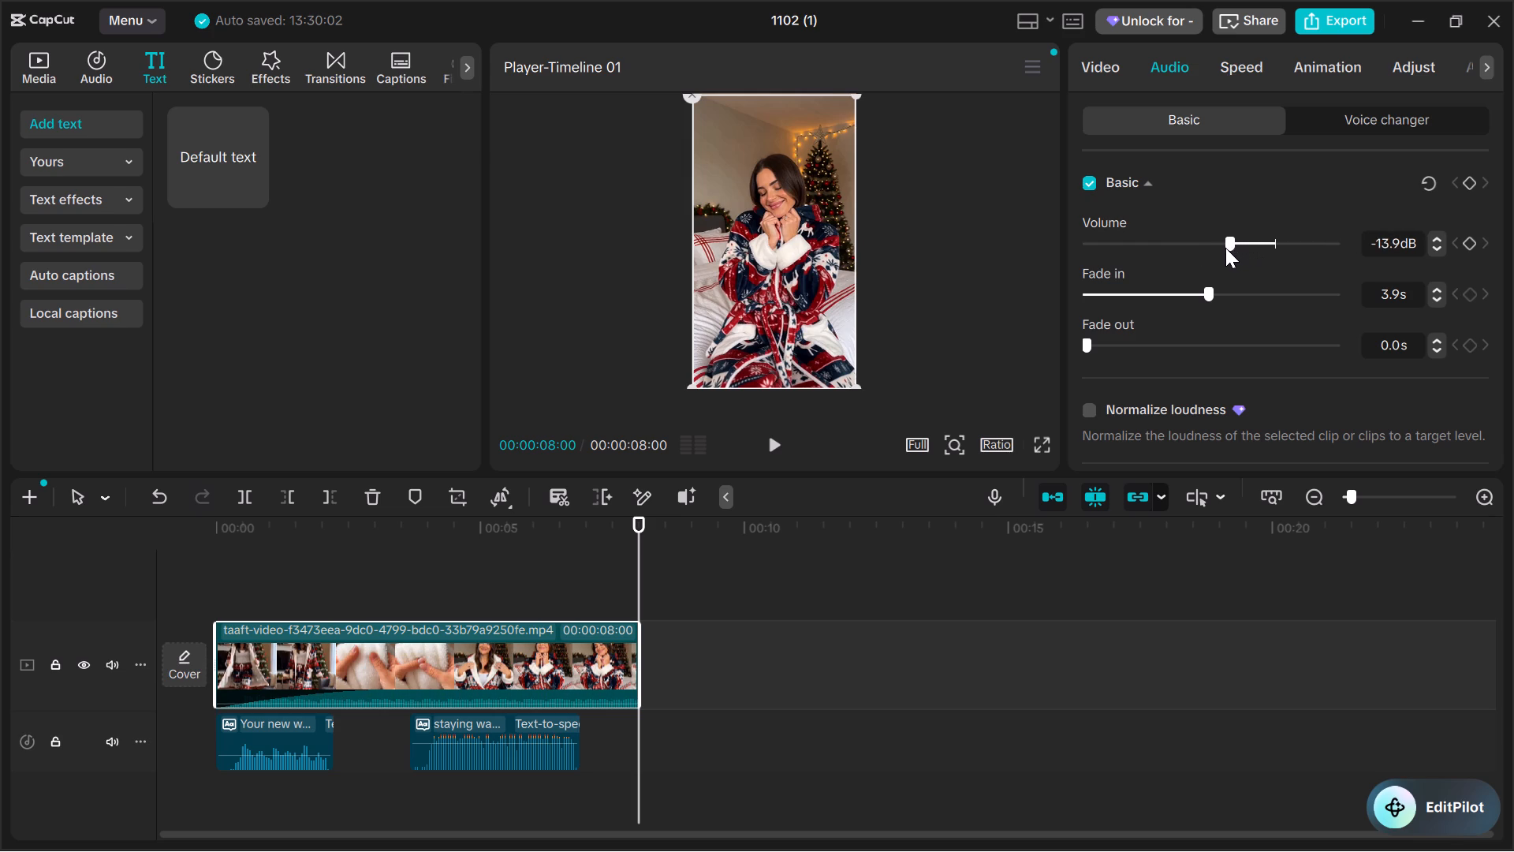
pyautogui.moveTo(1225, 248); pyautogui.dragTo(1225, 245)
# Play the timeline from the start to check the voiceovers against the quieter clip audio.
pyautogui.moveTo(642, 559); pyautogui.dragTo(125, 594)
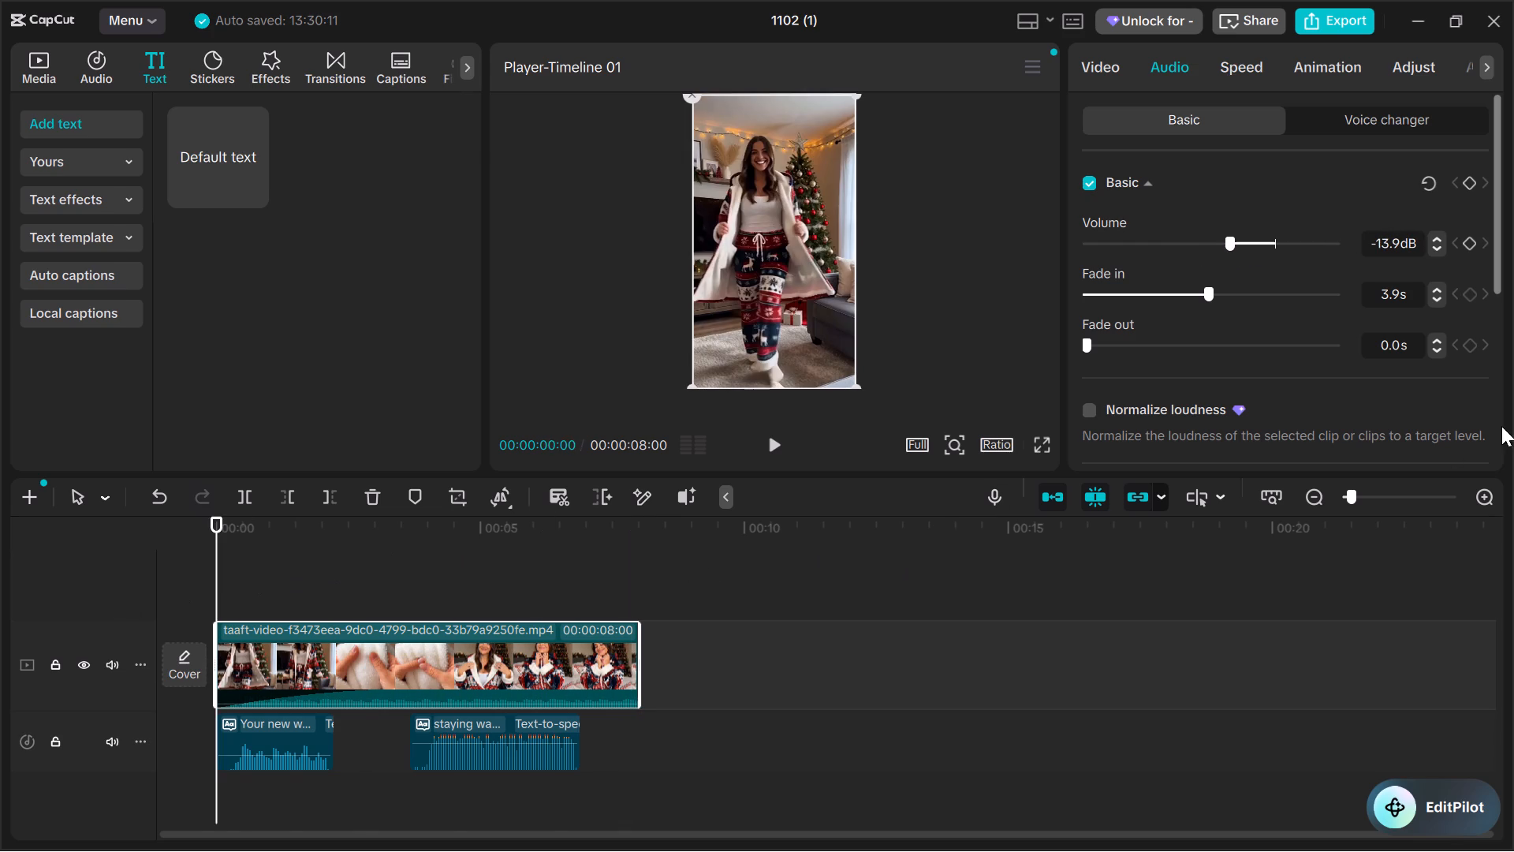
pyautogui.press('space')
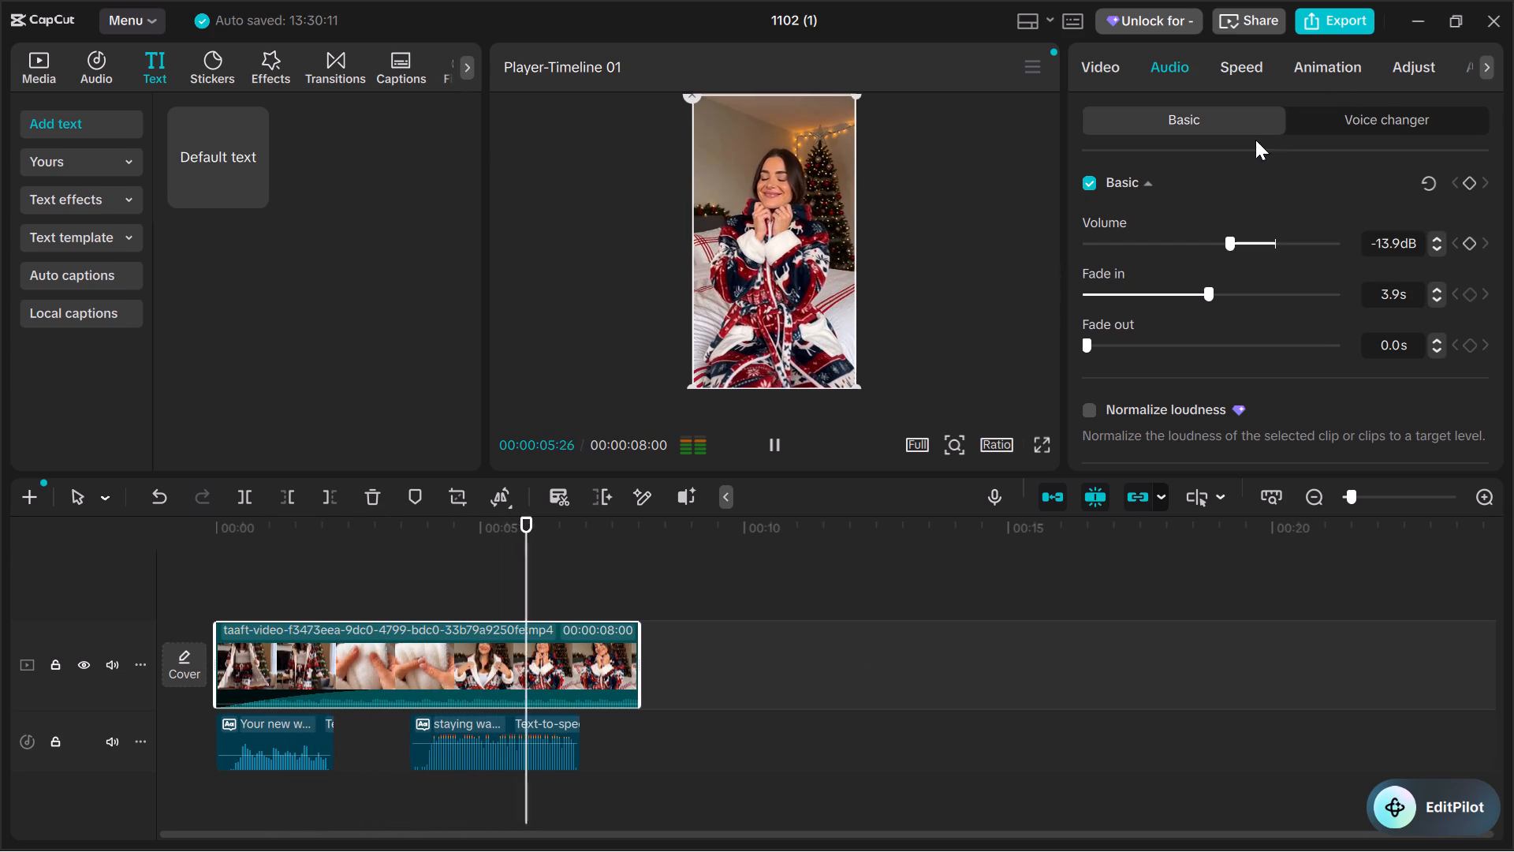
# Set the volume of the "staying warm" voiceover to 0.0 dB.
pyautogui.click(522, 757)
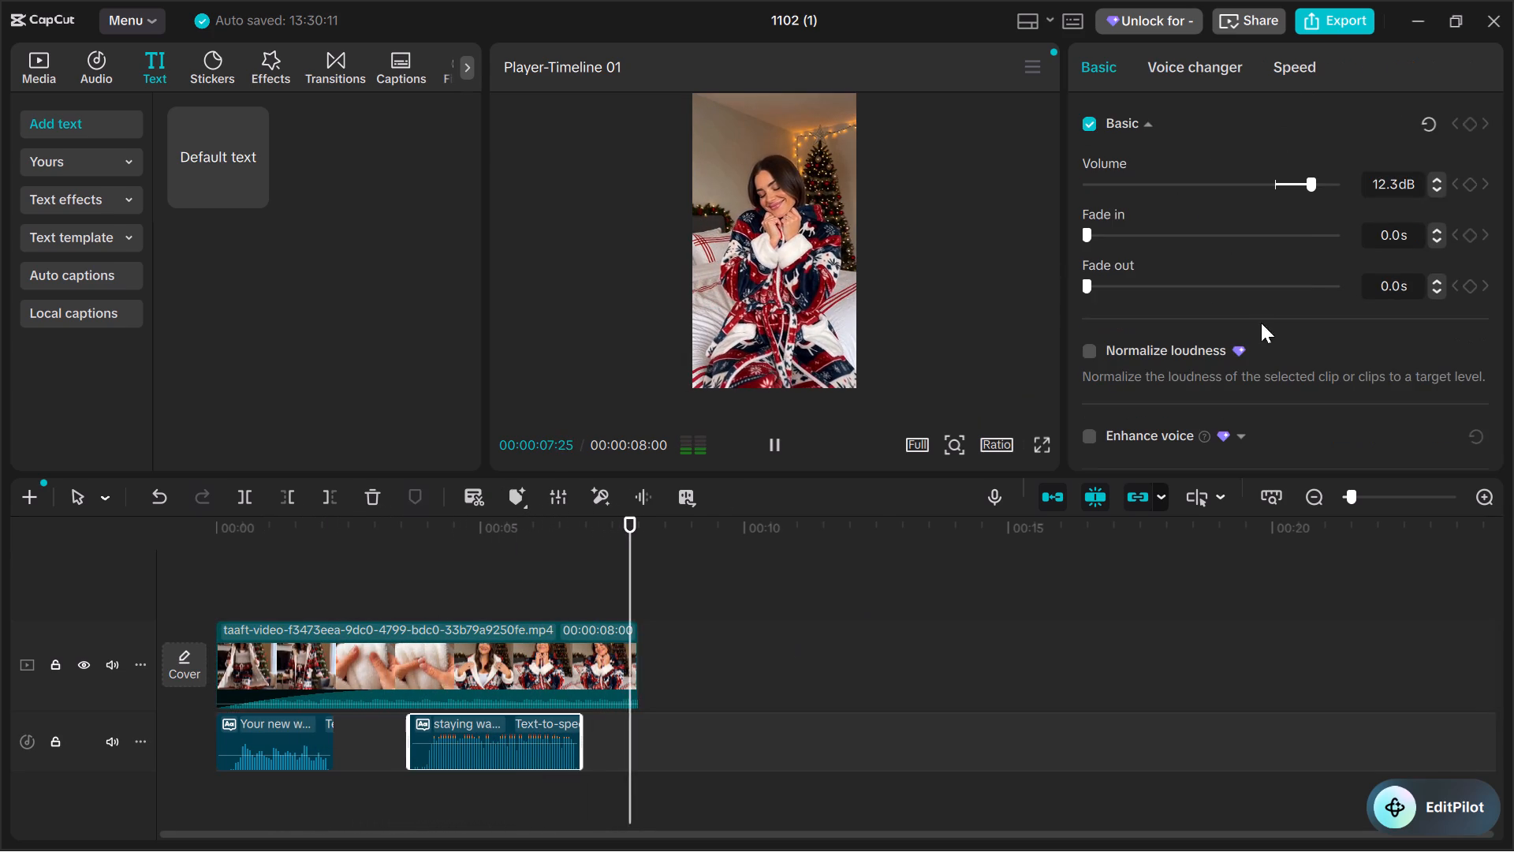
pyautogui.moveTo(1311, 178); pyautogui.dragTo(1289, 193)
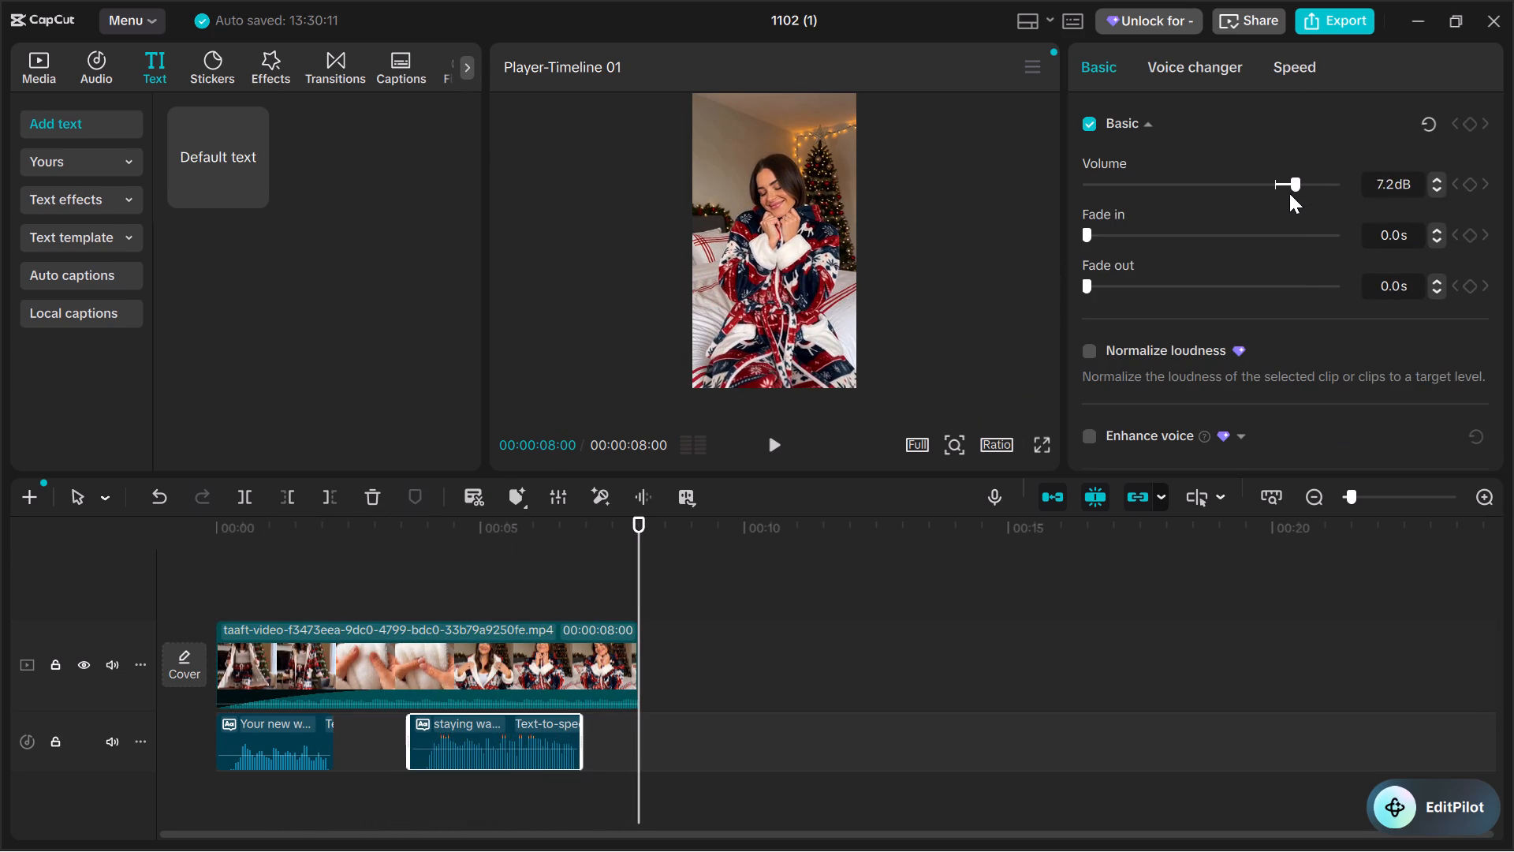
pyautogui.moveTo(1289, 193); pyautogui.dragTo(1276, 200)
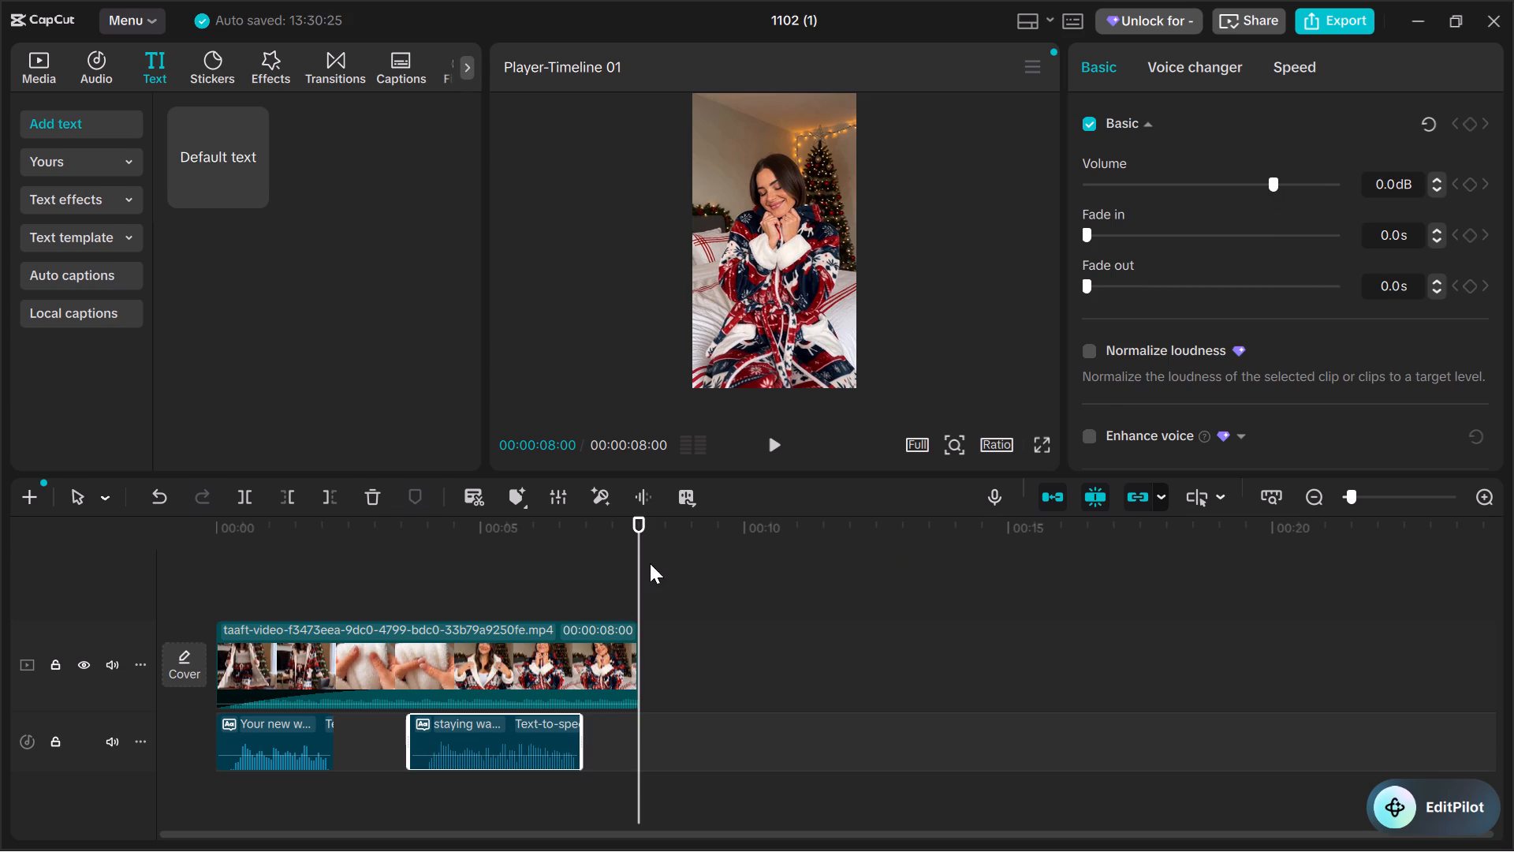
# Play the timeline from the start to hear the rebalanced voiceovers and clip audio.
pyautogui.moveTo(635, 566); pyautogui.dragTo(198, 572)
pyautogui.press('space')
# Add a default text clip at the start of the timeline and another on the same track where the "staying warm" voiceover ends.
pyautogui.click(200, 164)
pyautogui.moveTo(200, 164); pyautogui.dragTo(217, 554)
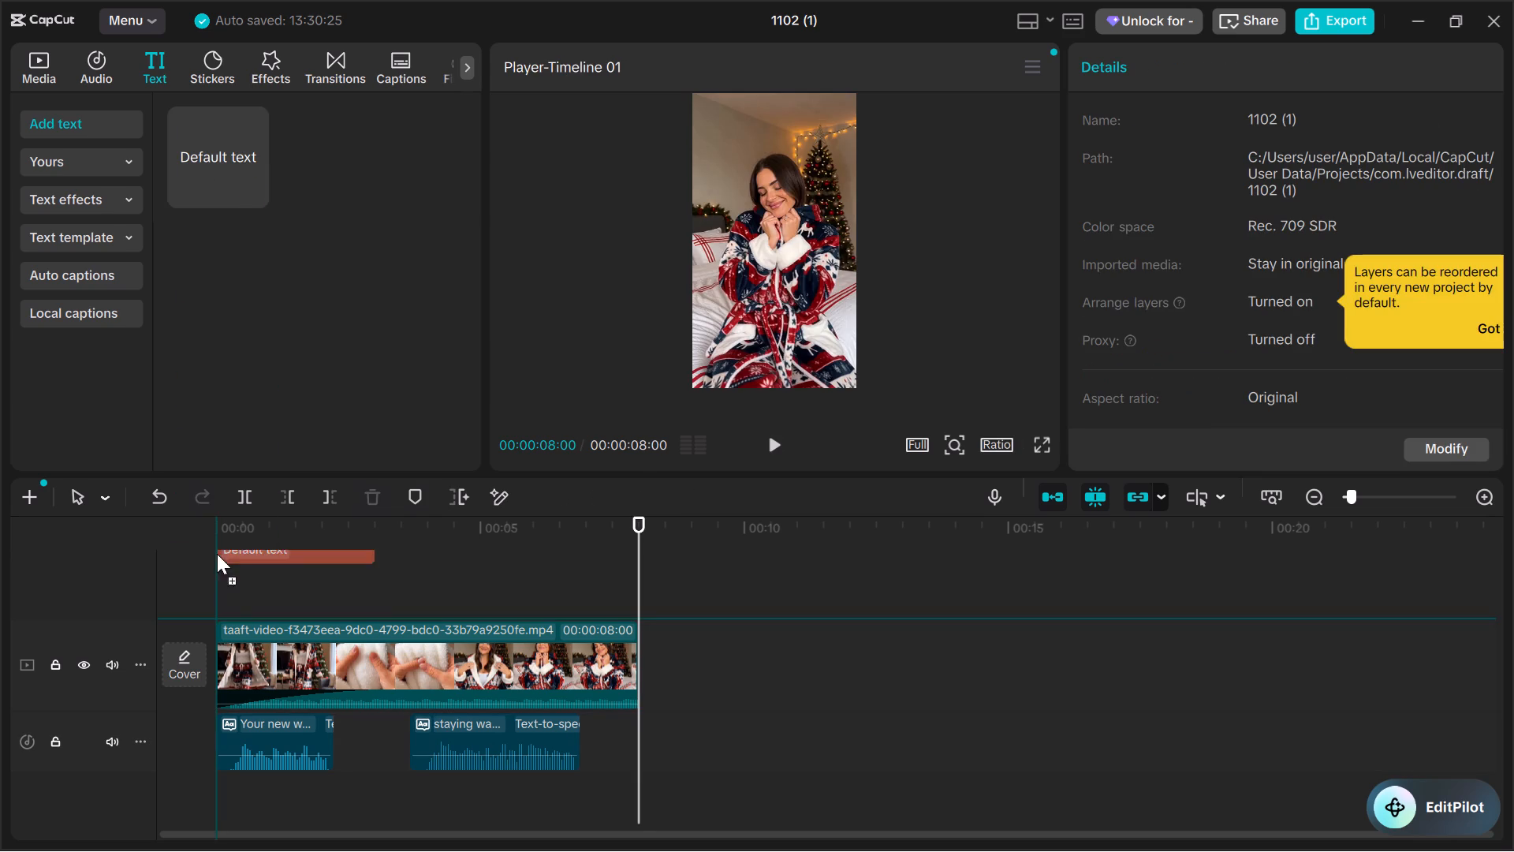
pyautogui.moveTo(217, 554); pyautogui.dragTo(220, 606)
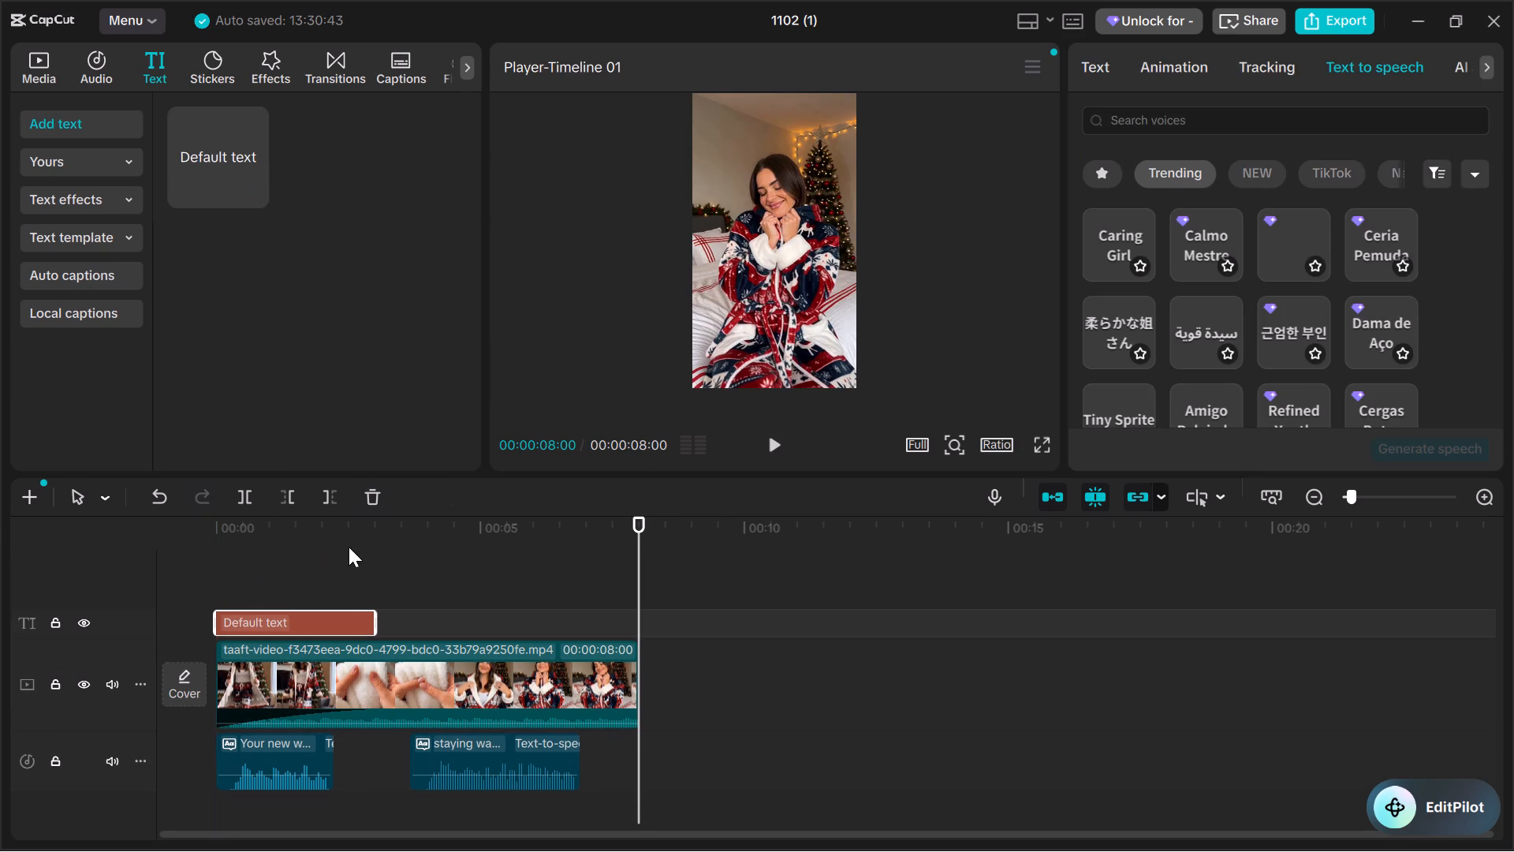
pyautogui.click(218, 146)
pyautogui.moveTo(218, 146); pyautogui.dragTo(590, 576)
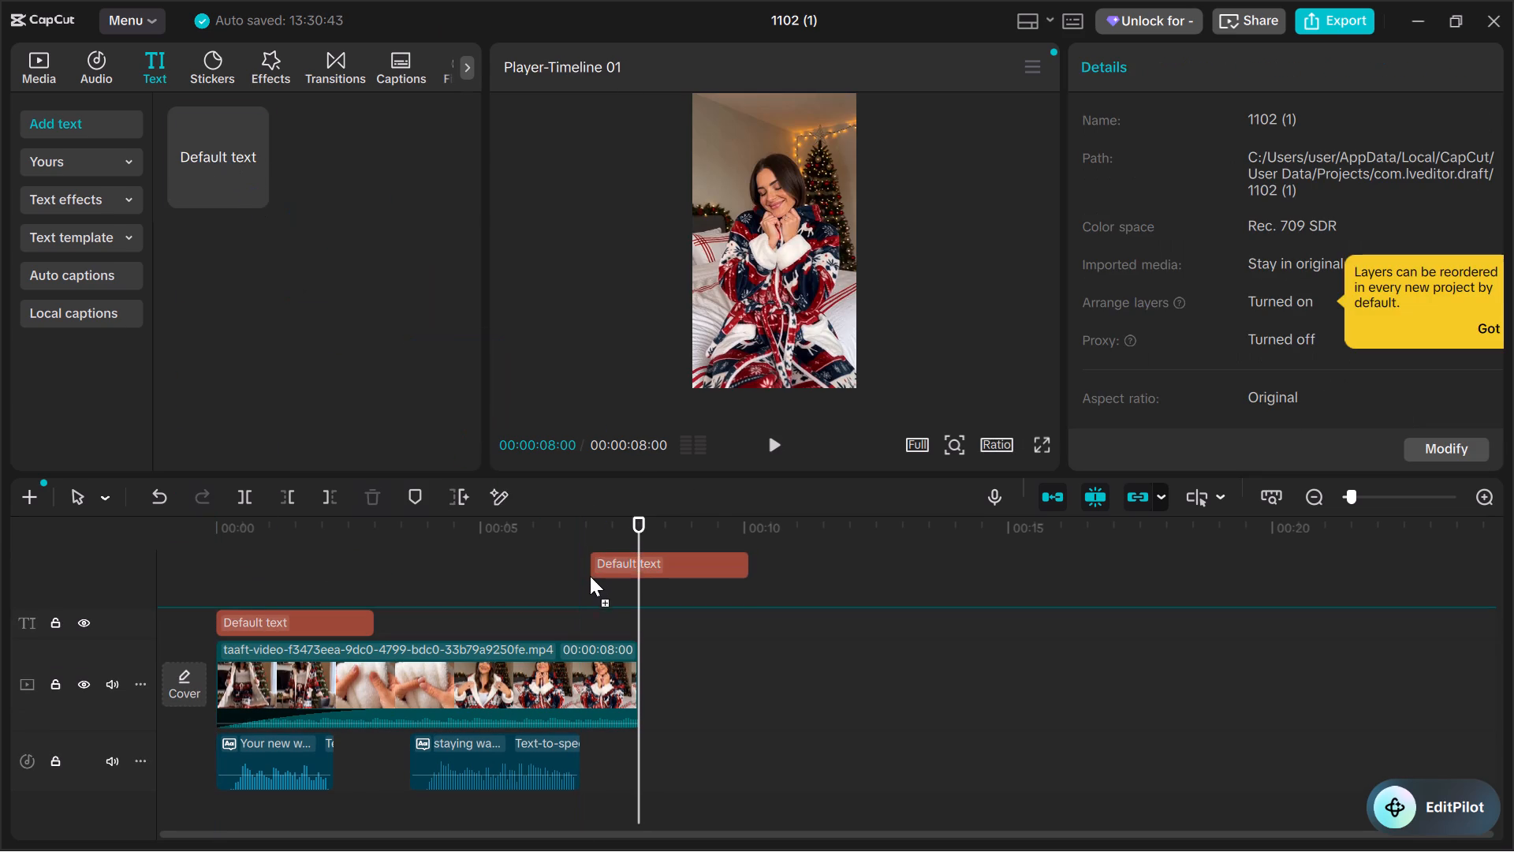
pyautogui.moveTo(590, 576); pyautogui.dragTo(579, 629)
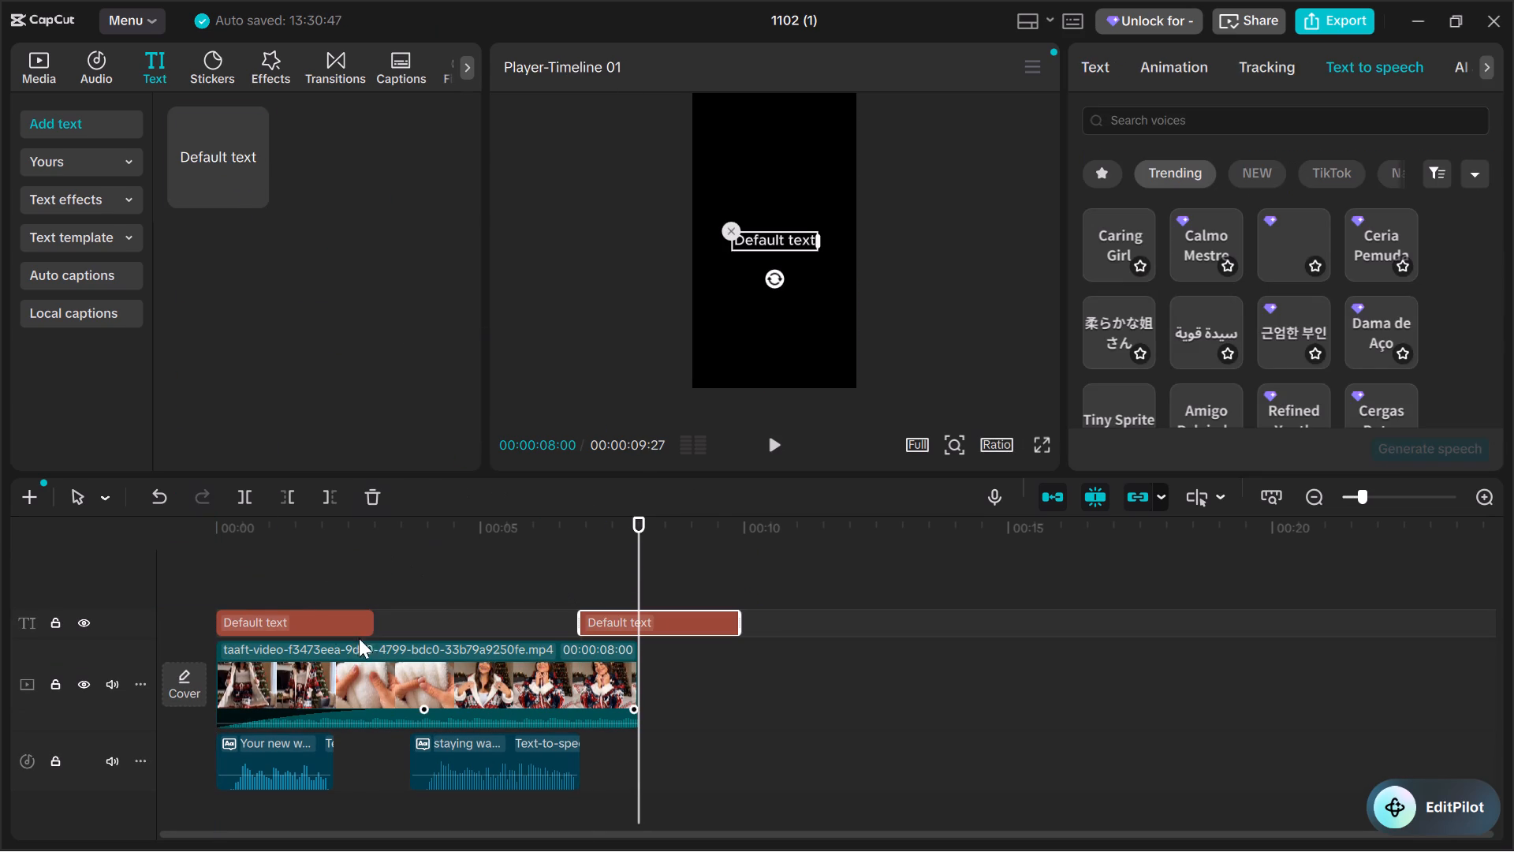
# Replace the first text clip's default wording with "Your new winter essential".
pyautogui.click(312, 626)
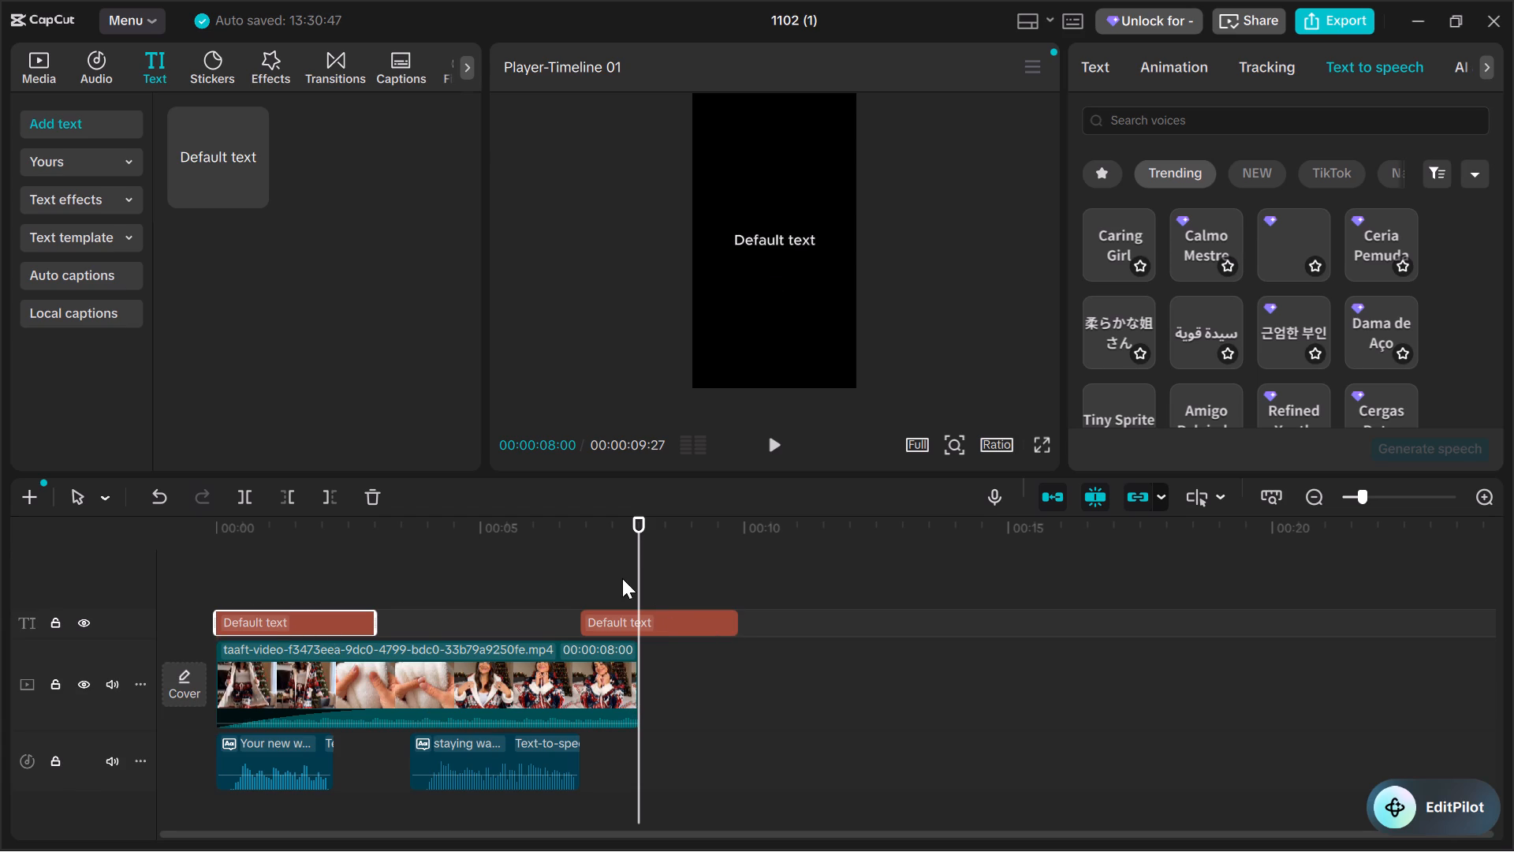
pyautogui.moveTo(646, 562); pyautogui.dragTo(196, 603)
pyautogui.click(1094, 62)
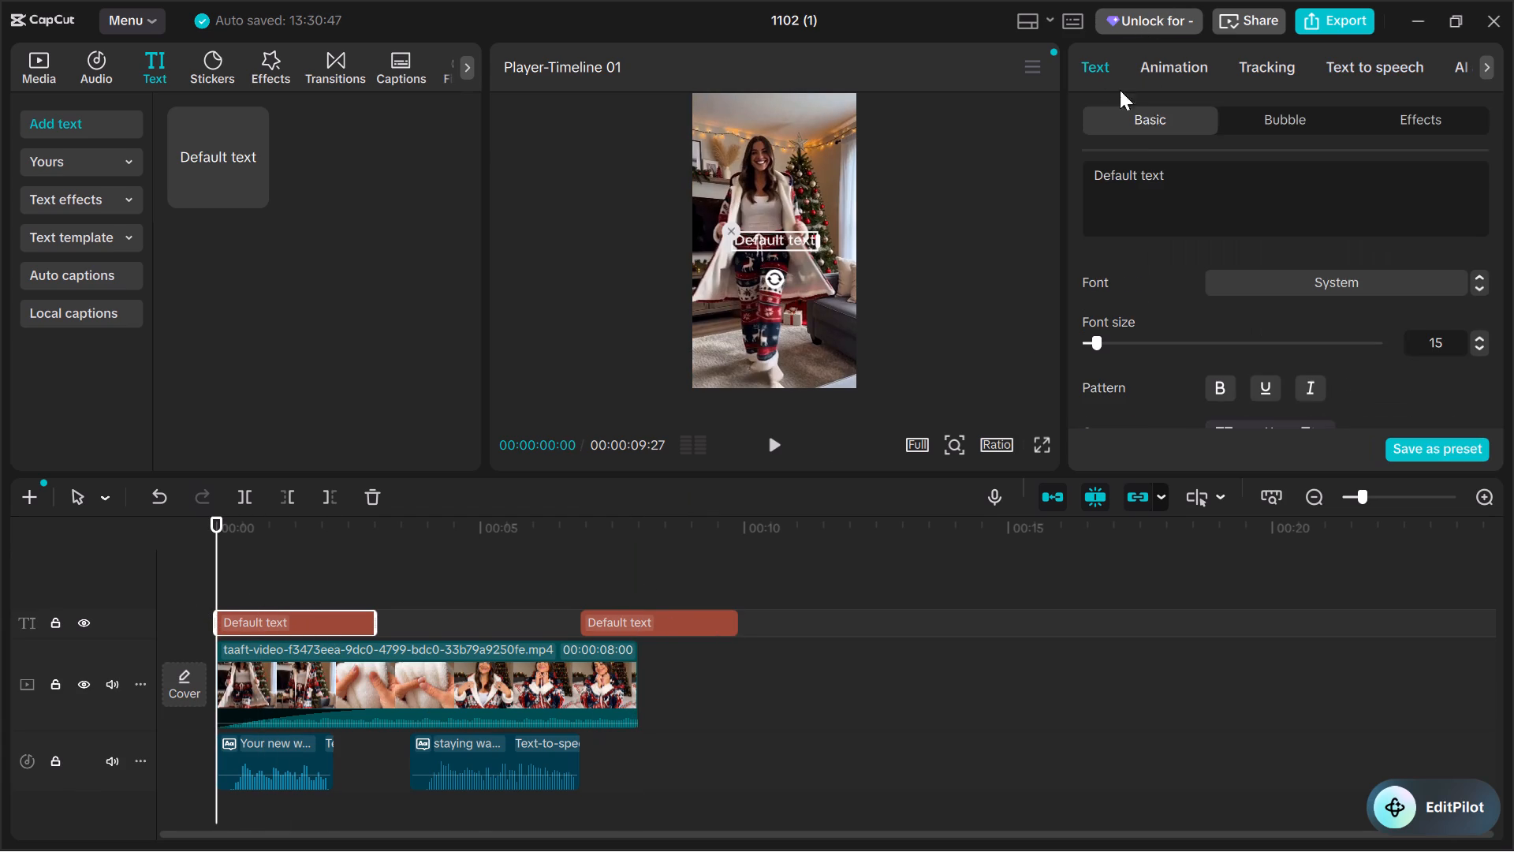
pyautogui.click(1175, 176)
pyautogui.press('ctrl+alt+F14')
pyautogui.press('BackSpace')
pyautogui.press('BackSpace')
pyautogui.press('BackSpace')
pyautogui.press('BackSpace')
pyautogui.press('BackSpace')
pyautogui.press('BackSpace')
pyautogui.press('BackSpace')
pyautogui.press('BackSpace')
pyautogui.press('BackSpace')
pyautogui.press('BackSpace')
pyautogui.press('BackSpace')
pyautogui.press('BackSpace')
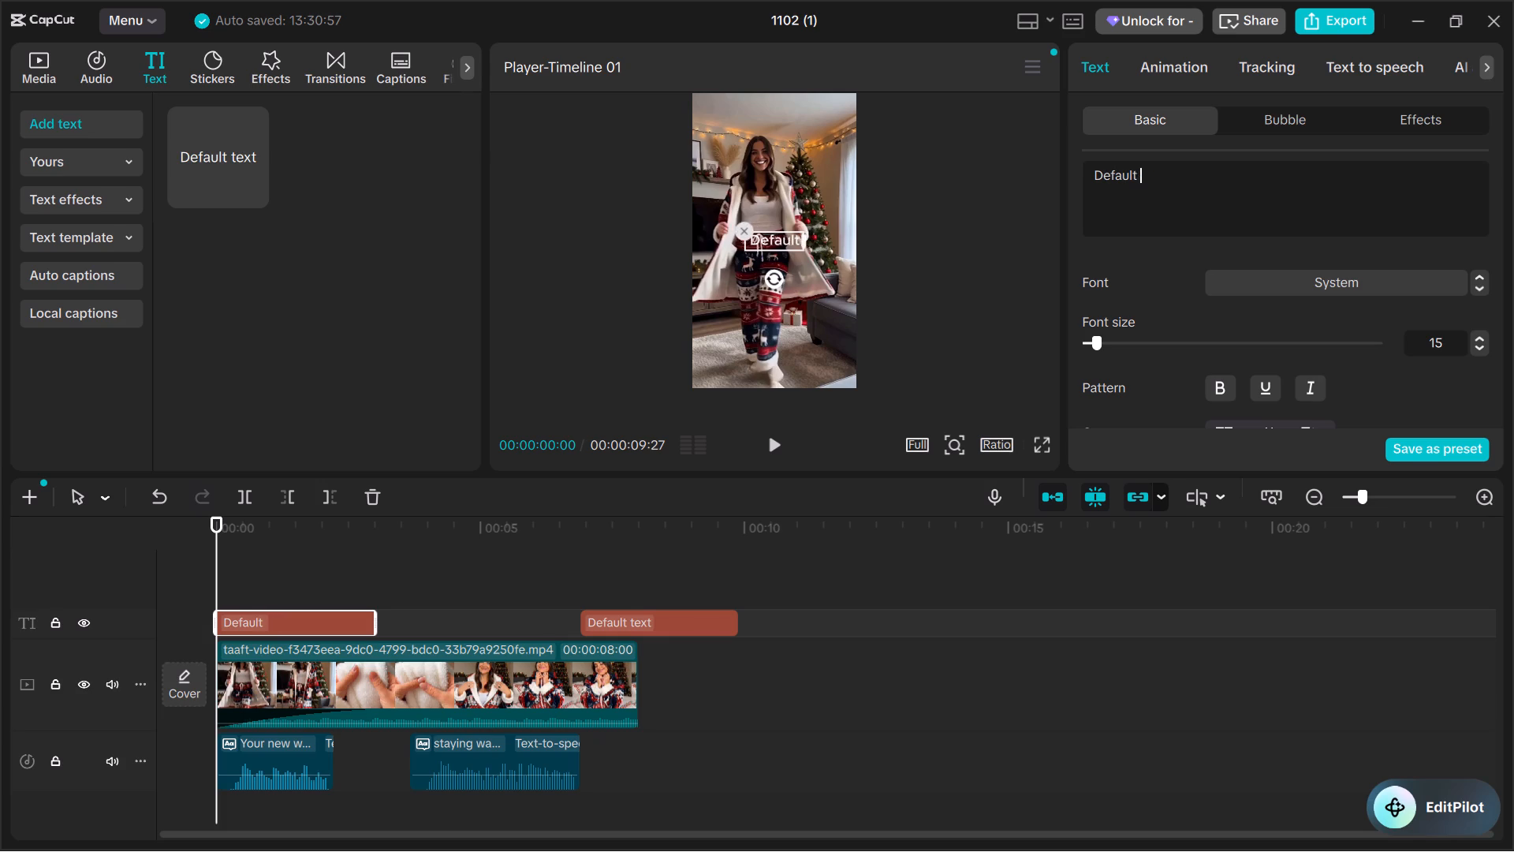
pyautogui.press('BackSpace')
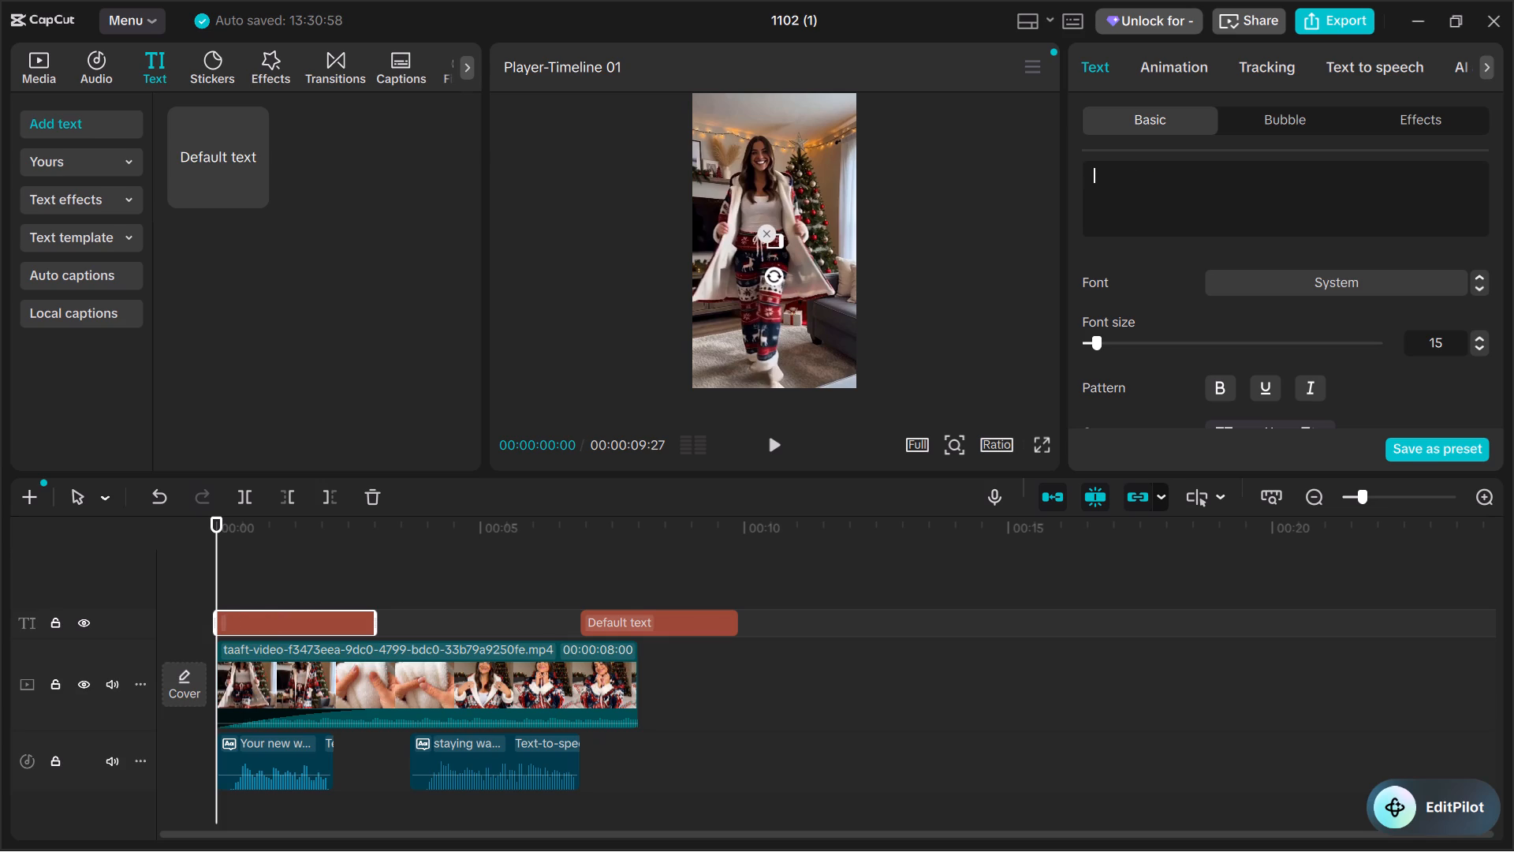
pyautogui.hotkey('shift', 'y')
pyautogui.write('our new')
pyautogui.press('space')
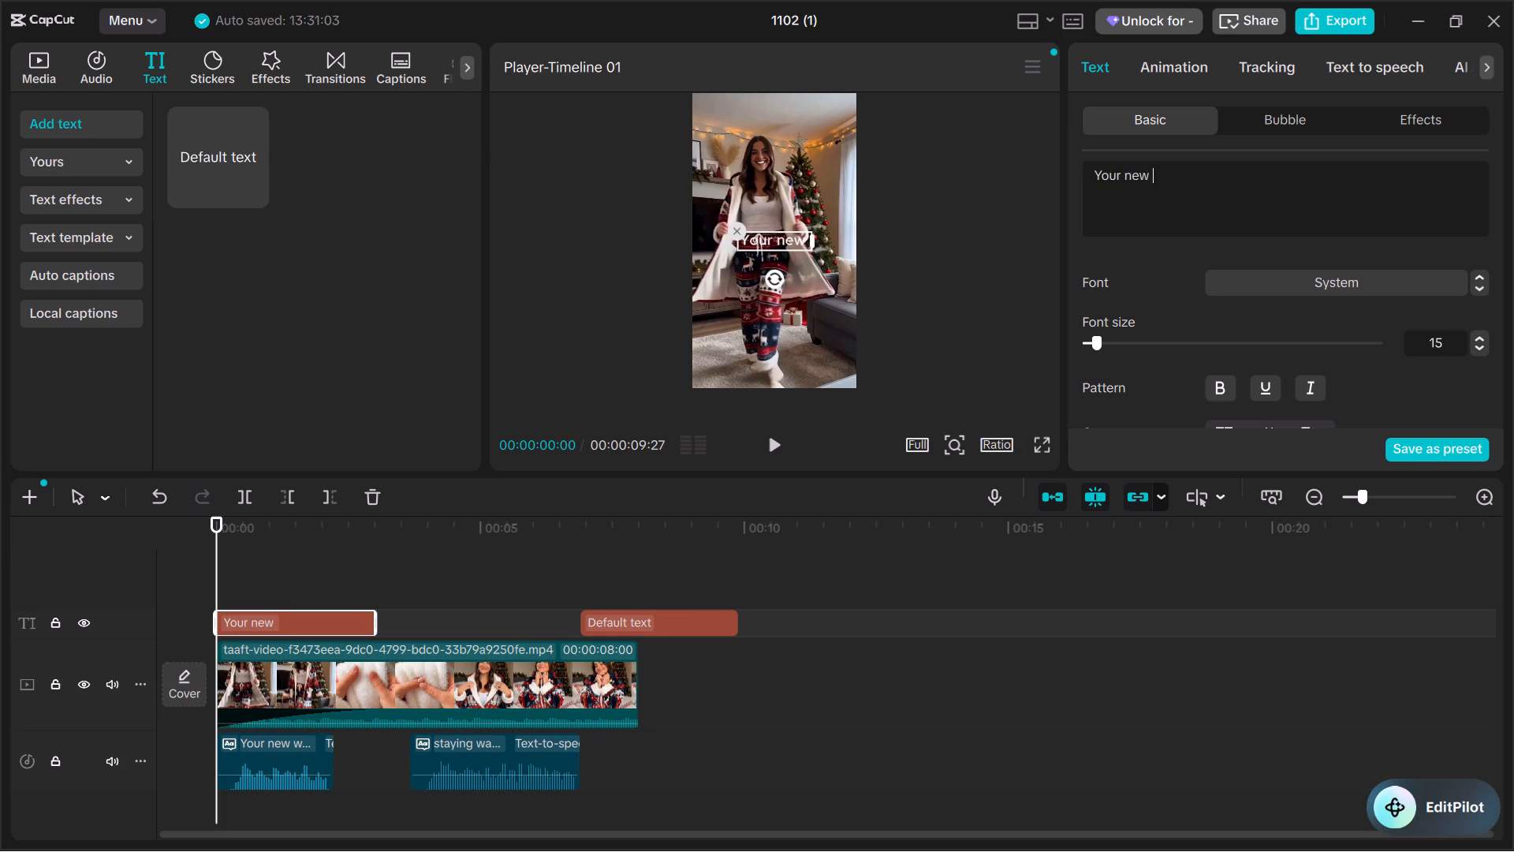
pyautogui.write('winter esses')
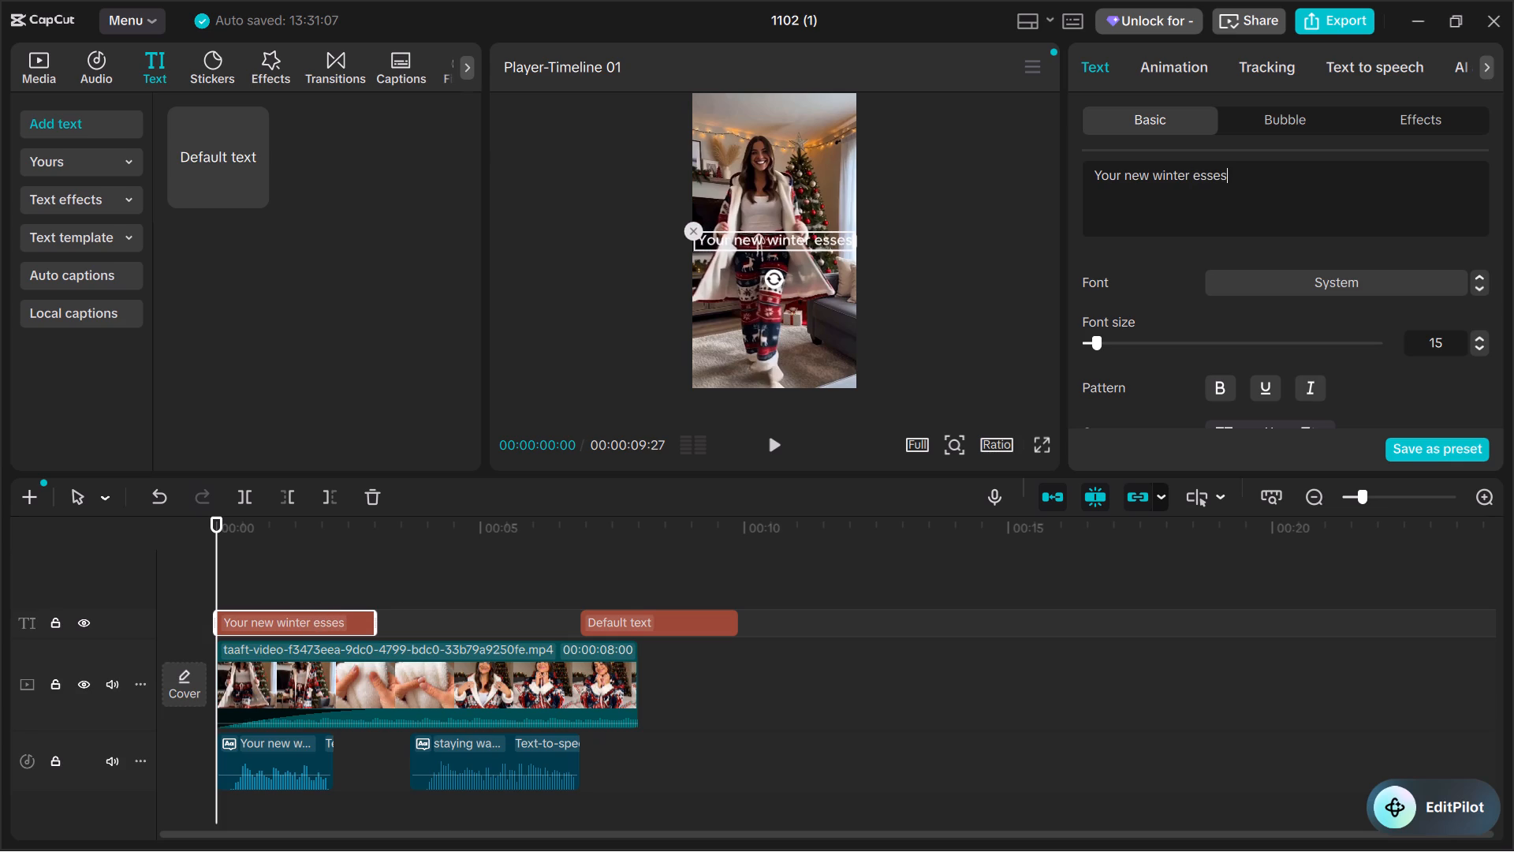
pyautogui.press('BackSpace')
pyautogui.write('ntial')
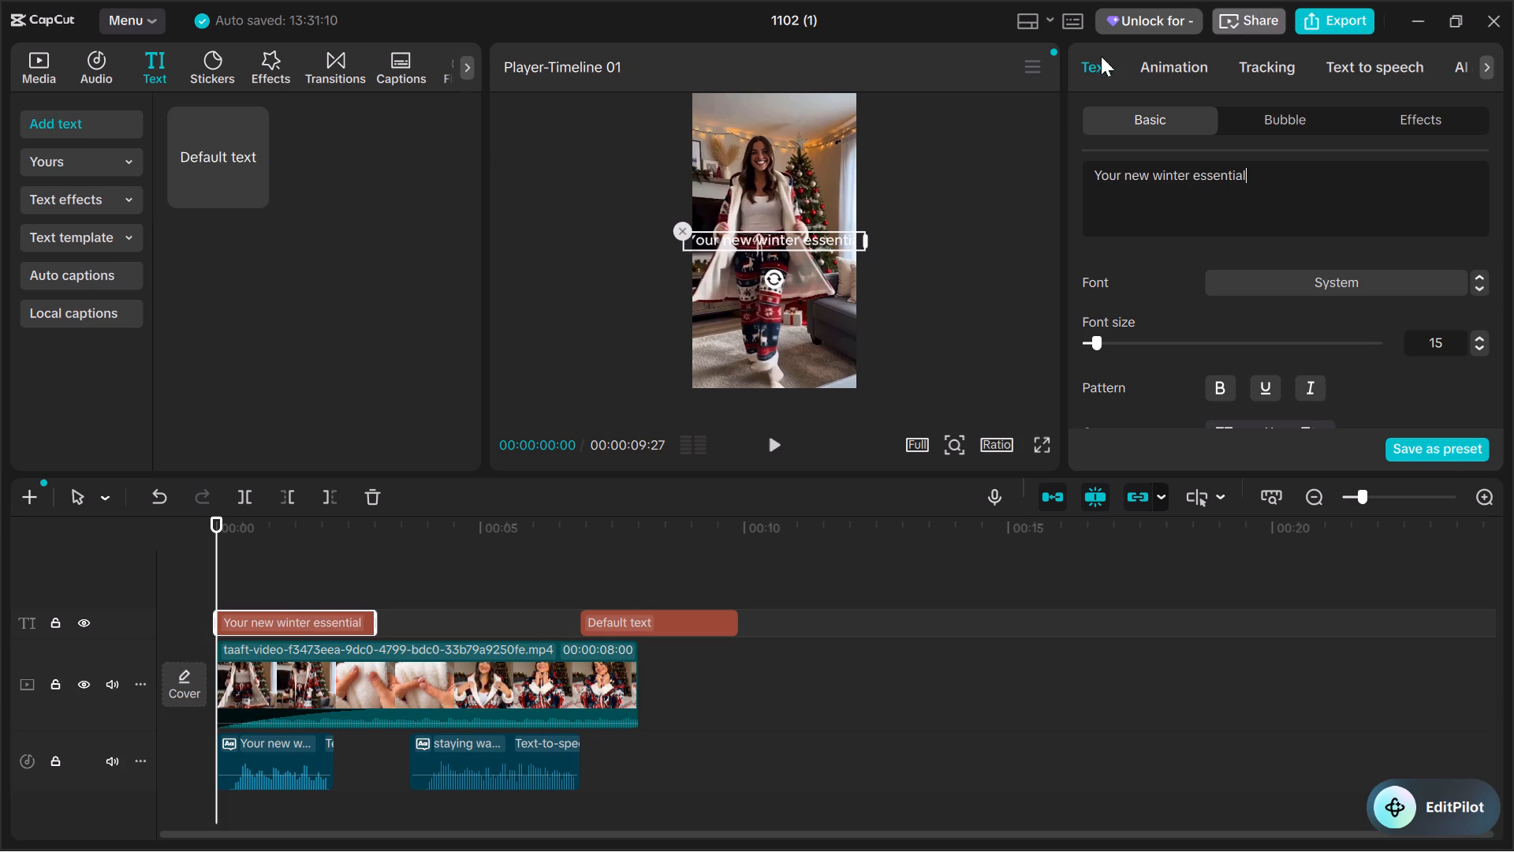
# Move the "Your new winter essential" text to the top of the frame and set its font size to 12.
pyautogui.moveTo(768, 240); pyautogui.dragTo(770, 112)
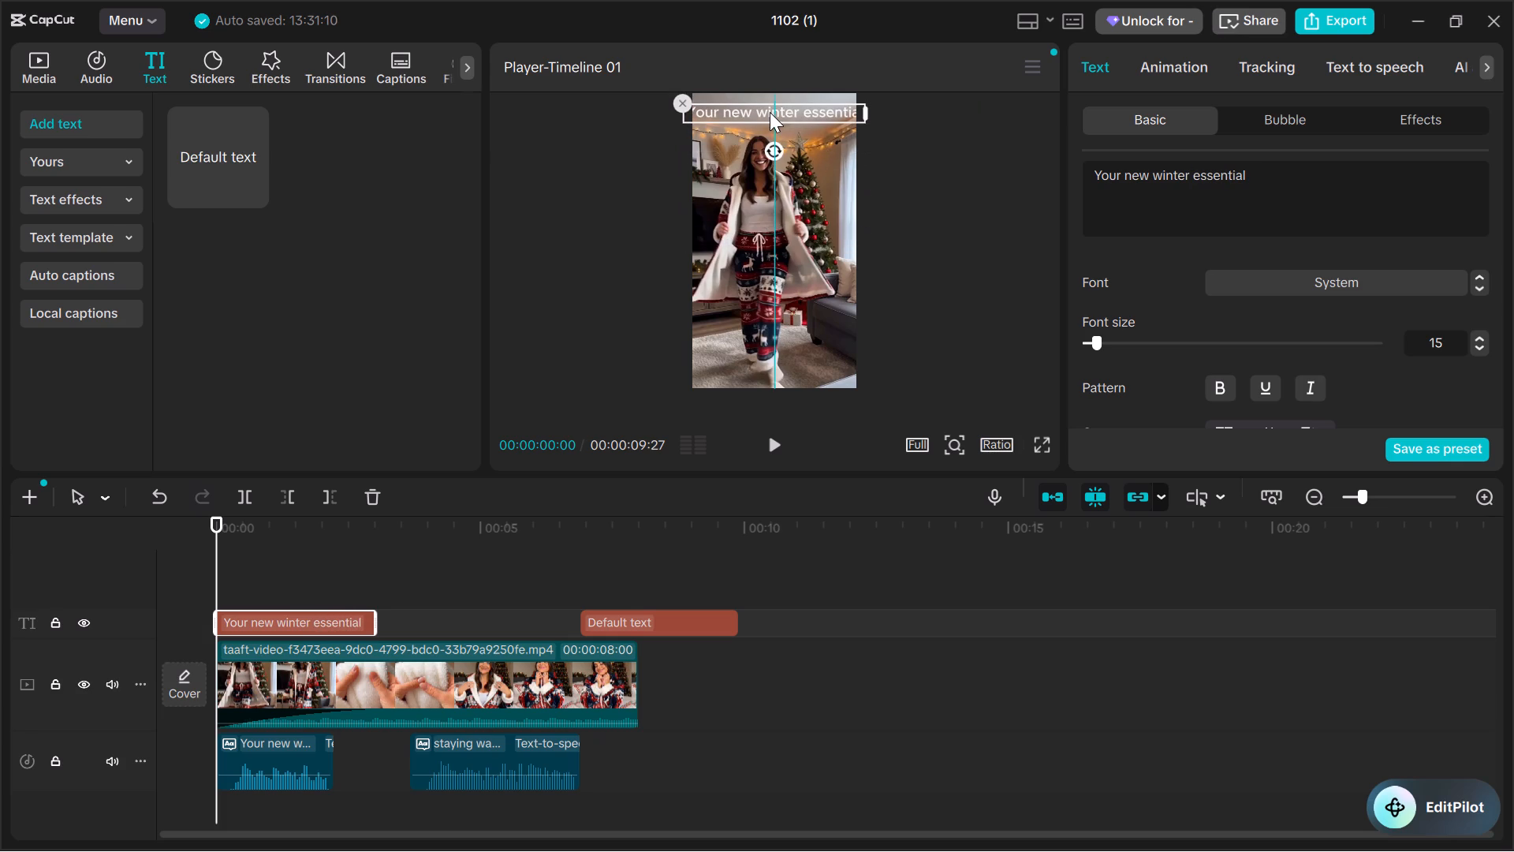
pyautogui.tripleClick(1479, 346)
pyautogui.click(1481, 336)
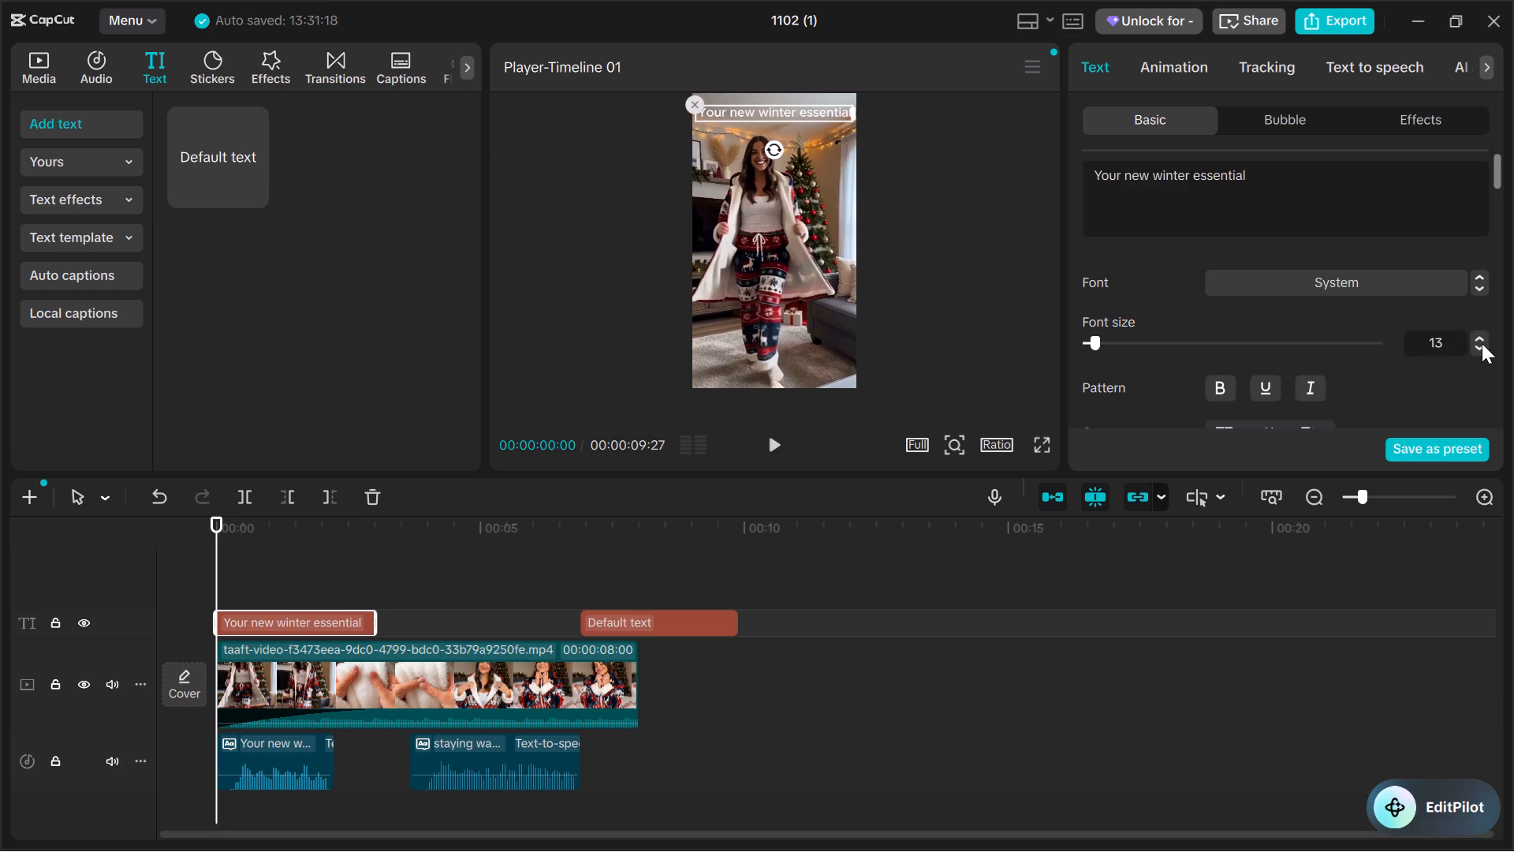
pyautogui.click(1482, 343)
# Make the "Your new winter essential" text bold.
pyautogui.scroll(-2, 1371, 349)
pyautogui.scroll(1, 1240, 244)
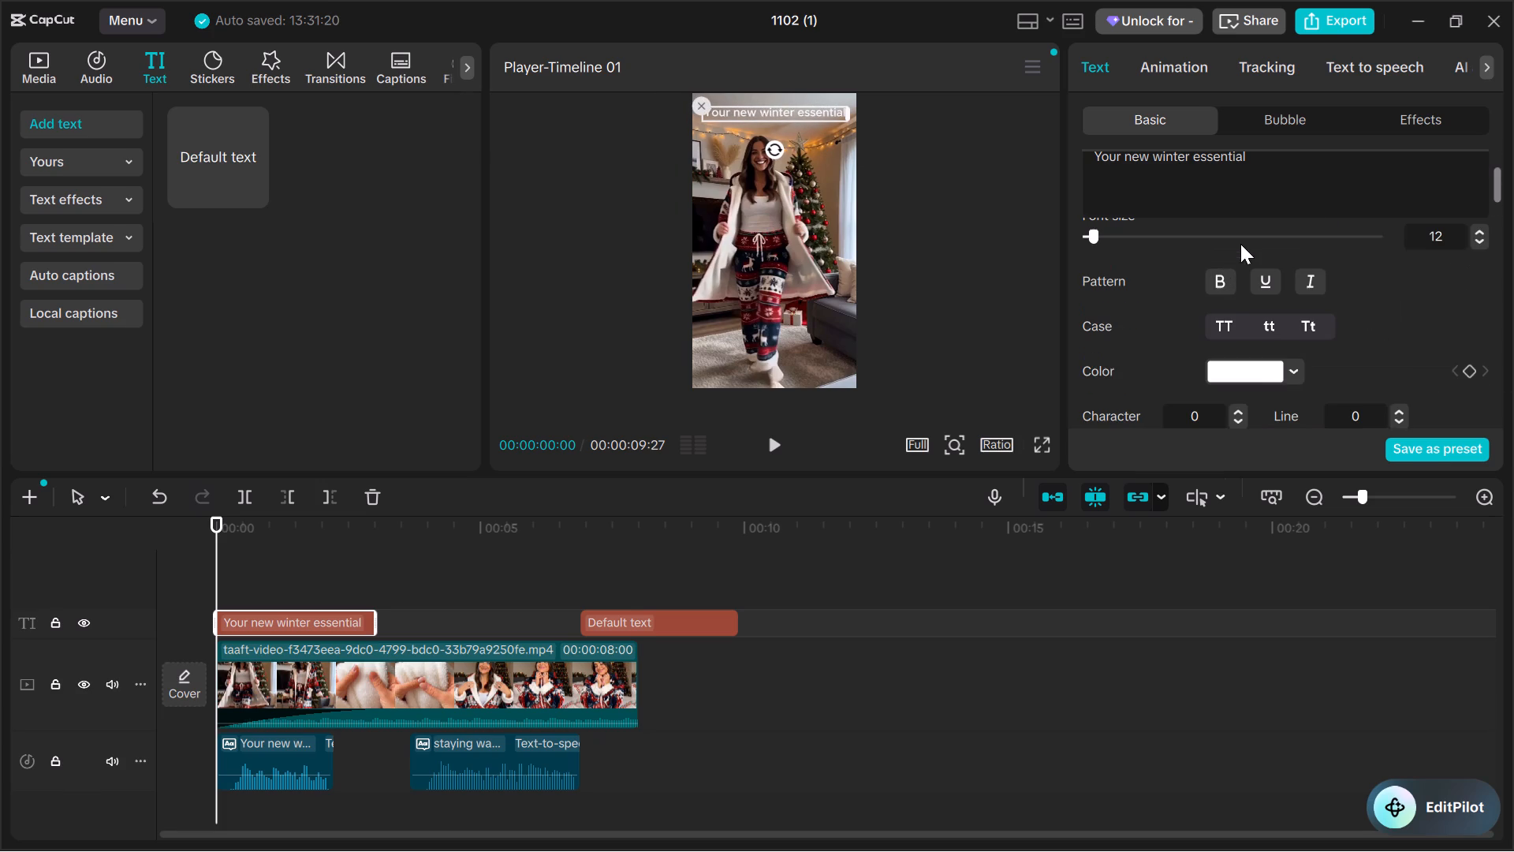
pyautogui.click(1217, 280)
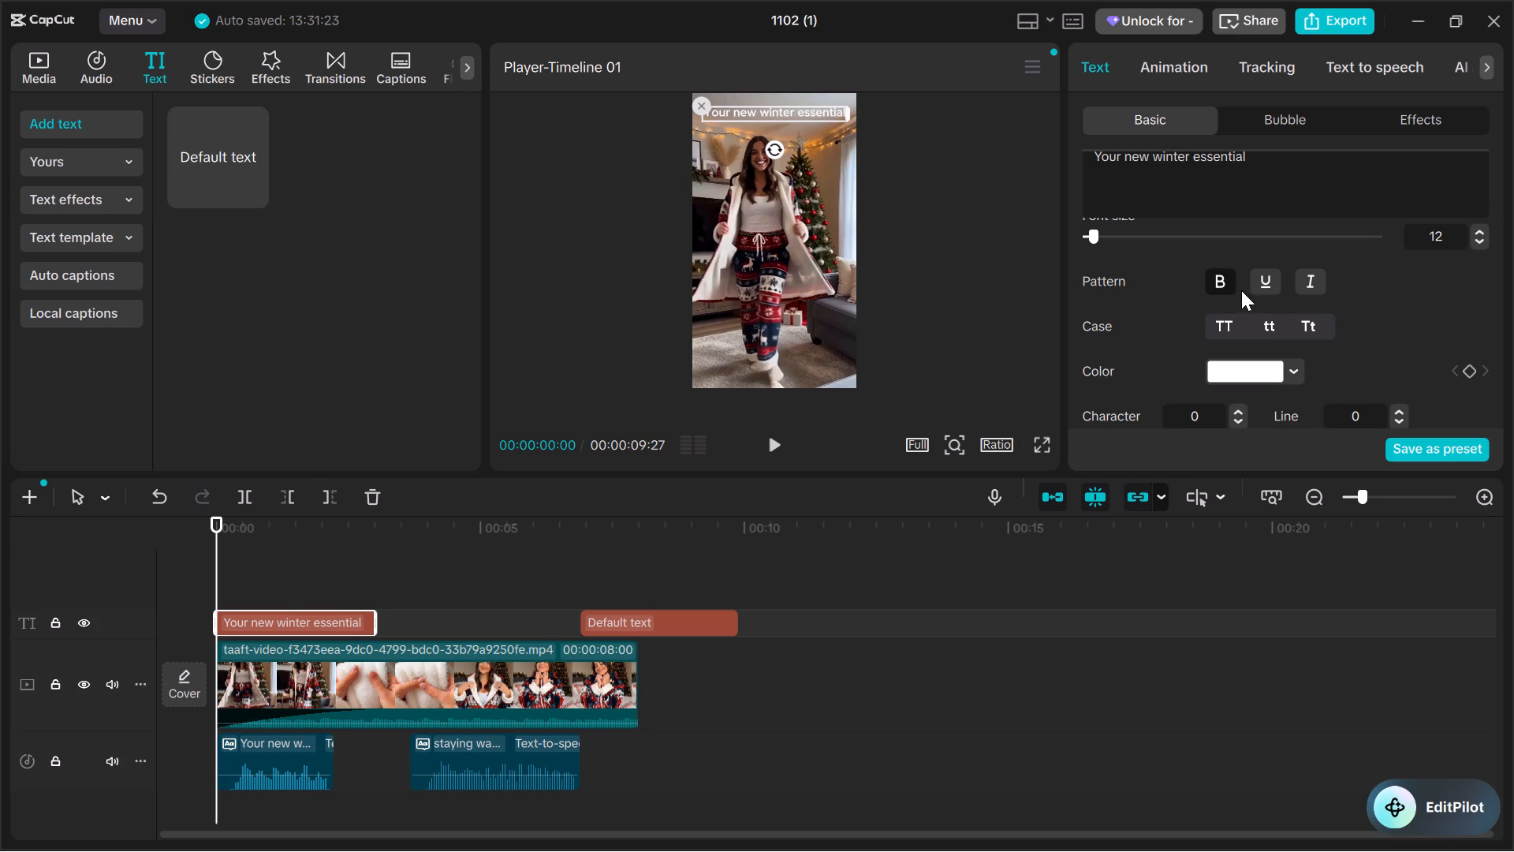
# Try the orange preset style on the "Your new winter essential" text, settling on the white one with a pink-red glow.
pyautogui.scroll(-1, 1367, 372)
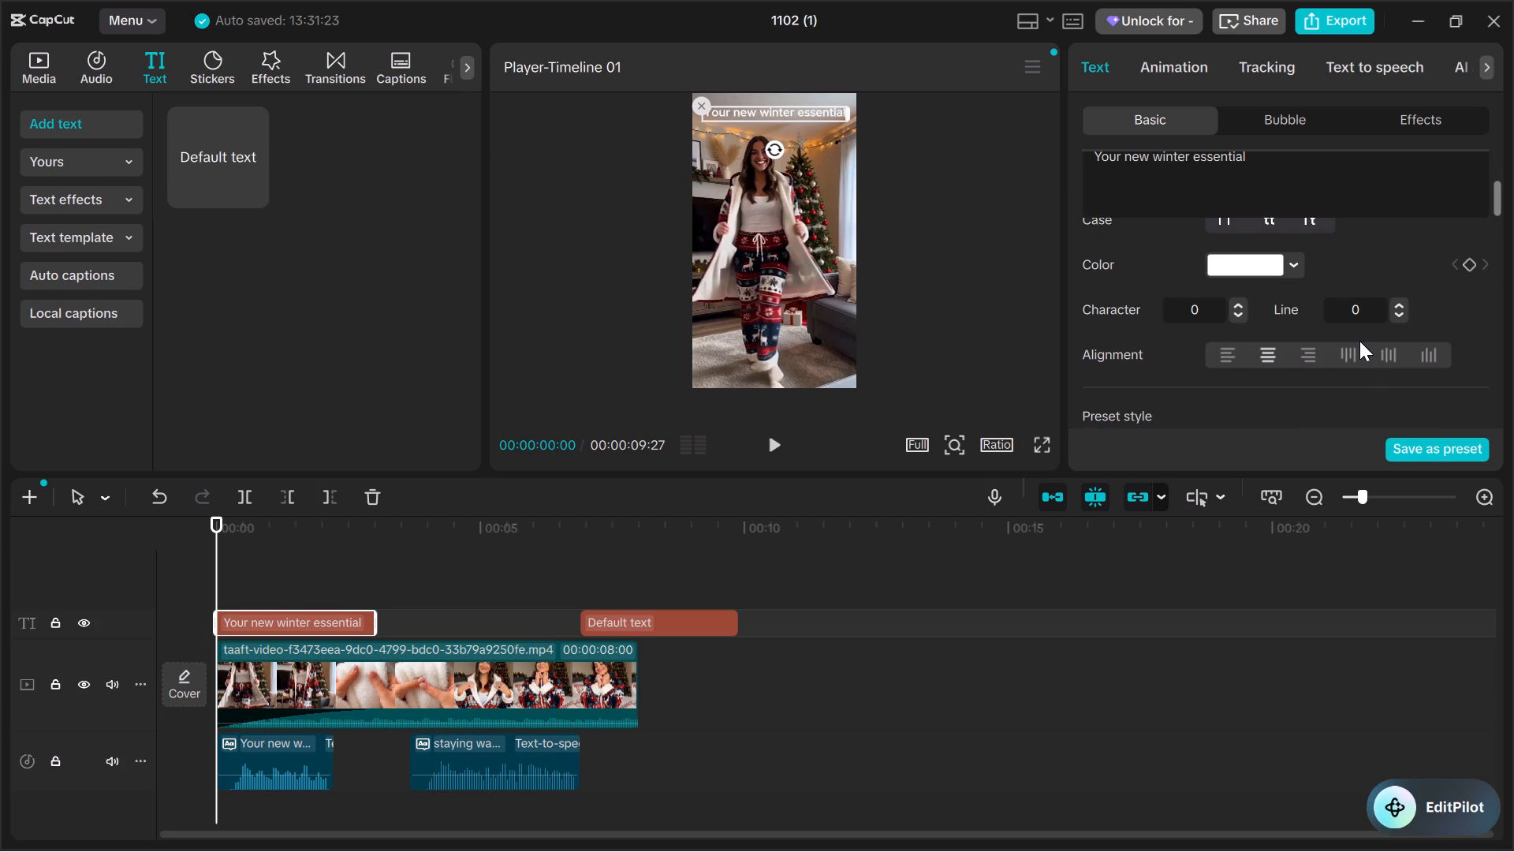
pyautogui.scroll(-2, 1350, 338)
pyautogui.scroll(-1, 1157, 351)
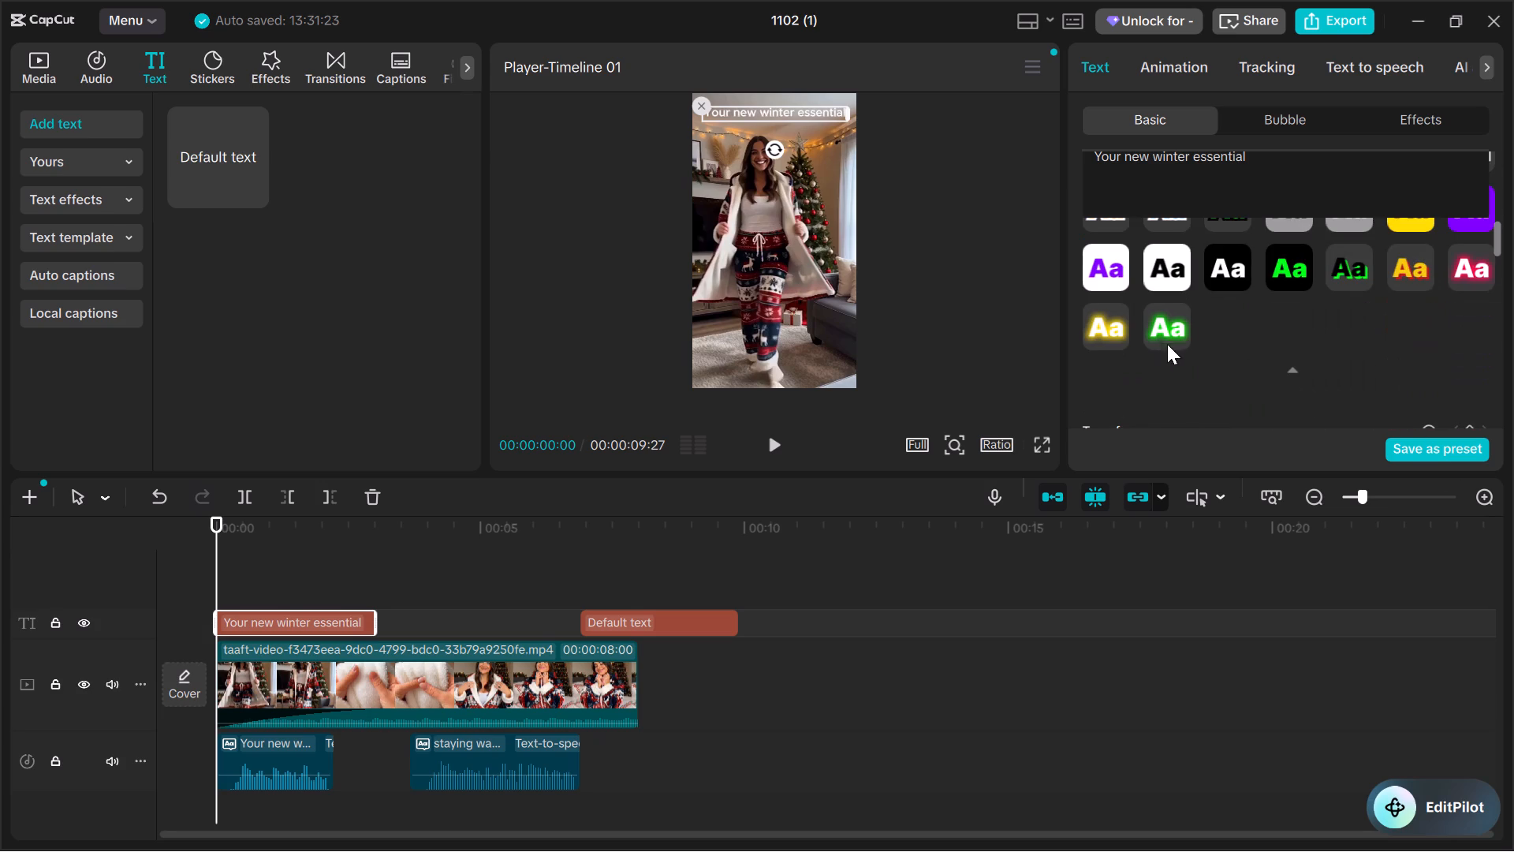
pyautogui.click(1408, 268)
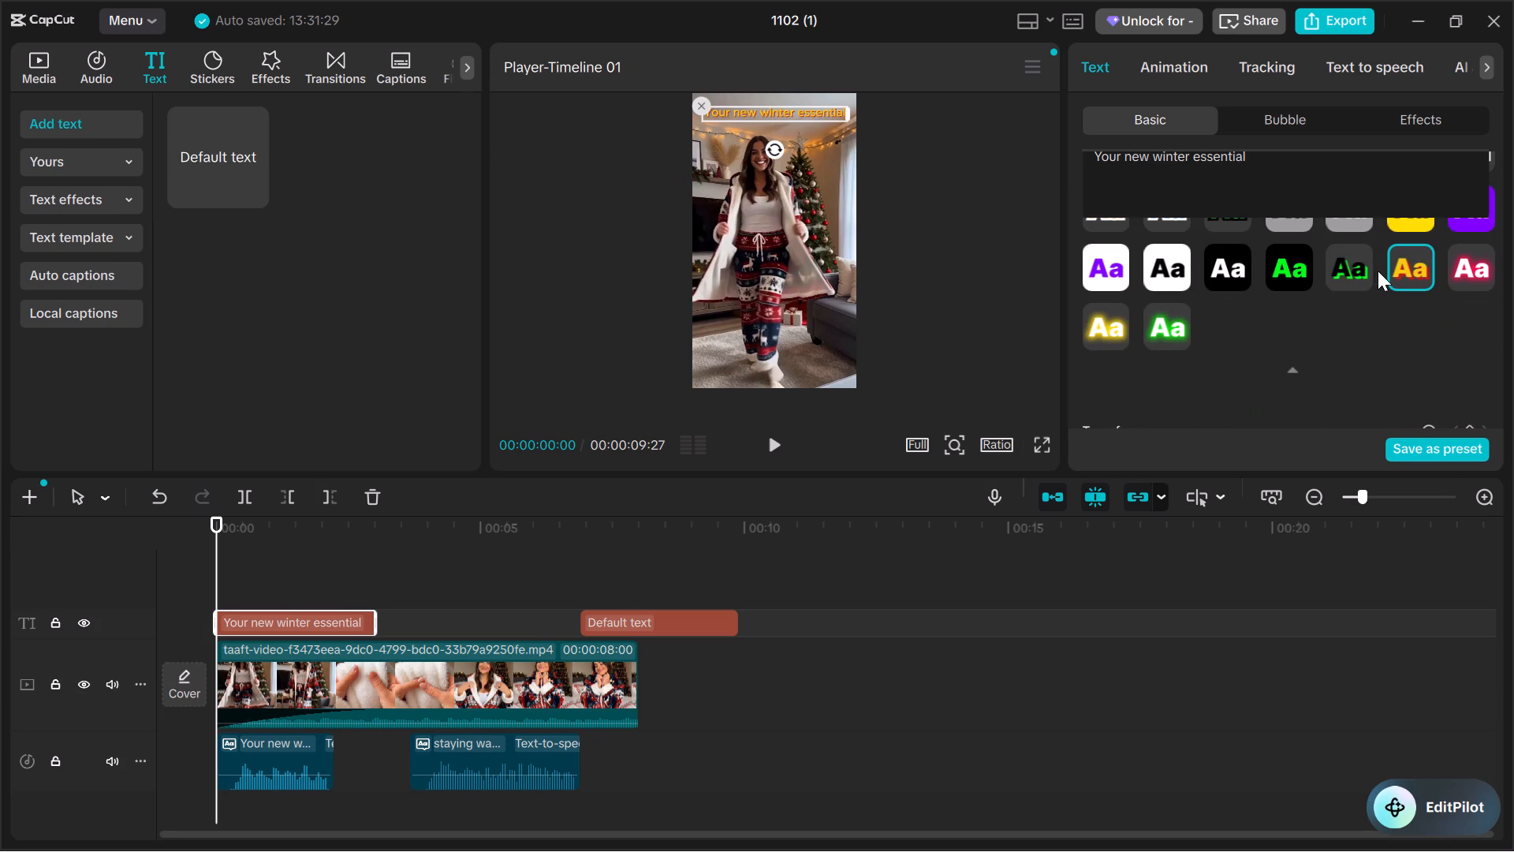
pyautogui.click(1460, 270)
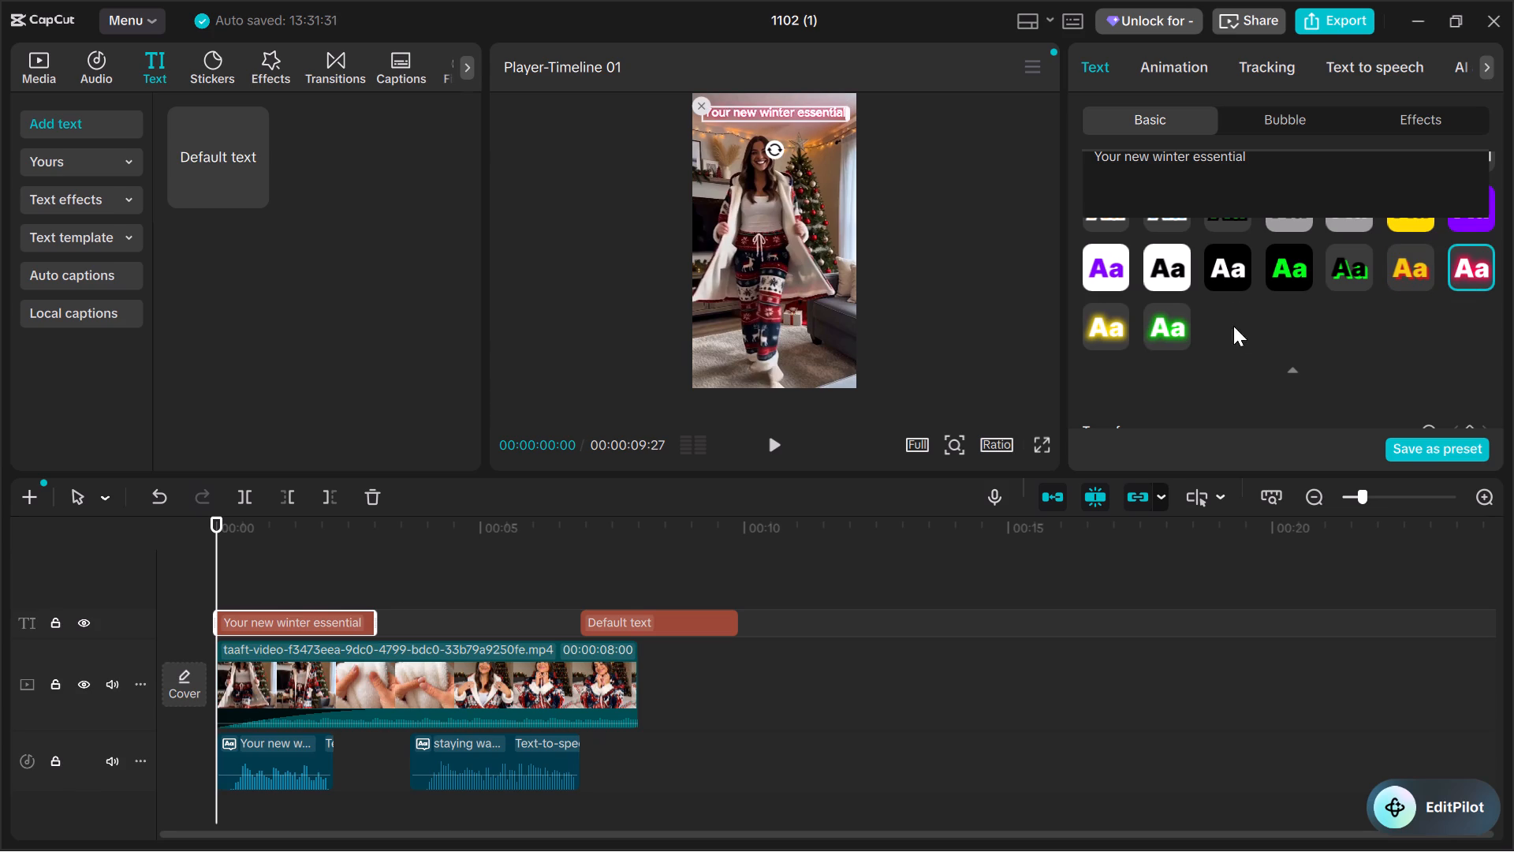
# Cycle through the fonts for the "Your new winter essential" text and settle on Algerian.
pyautogui.scroll(3, 1282, 353)
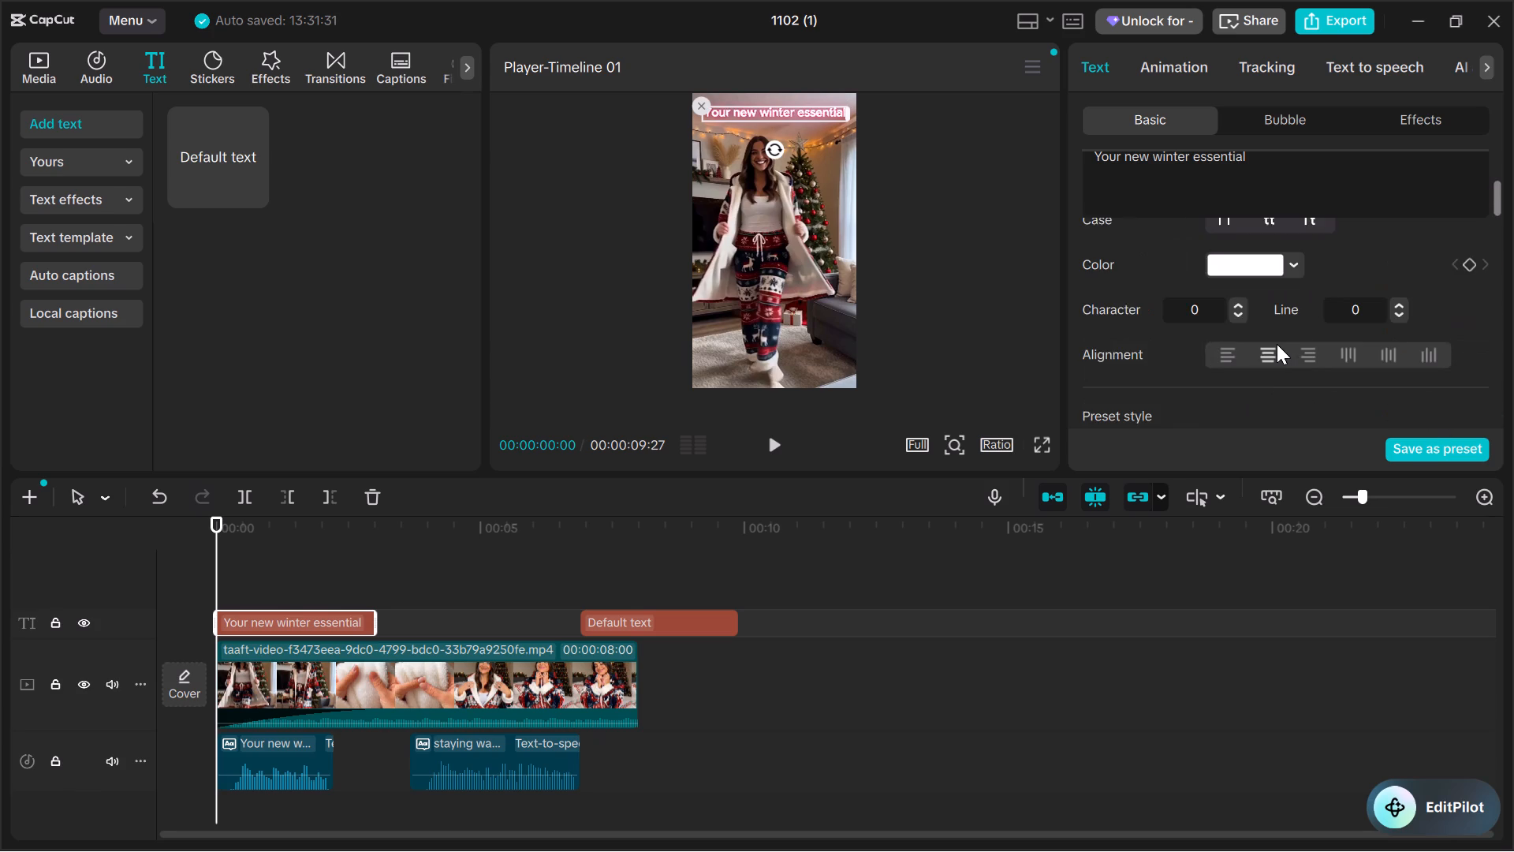
pyautogui.scroll(2, 1277, 344)
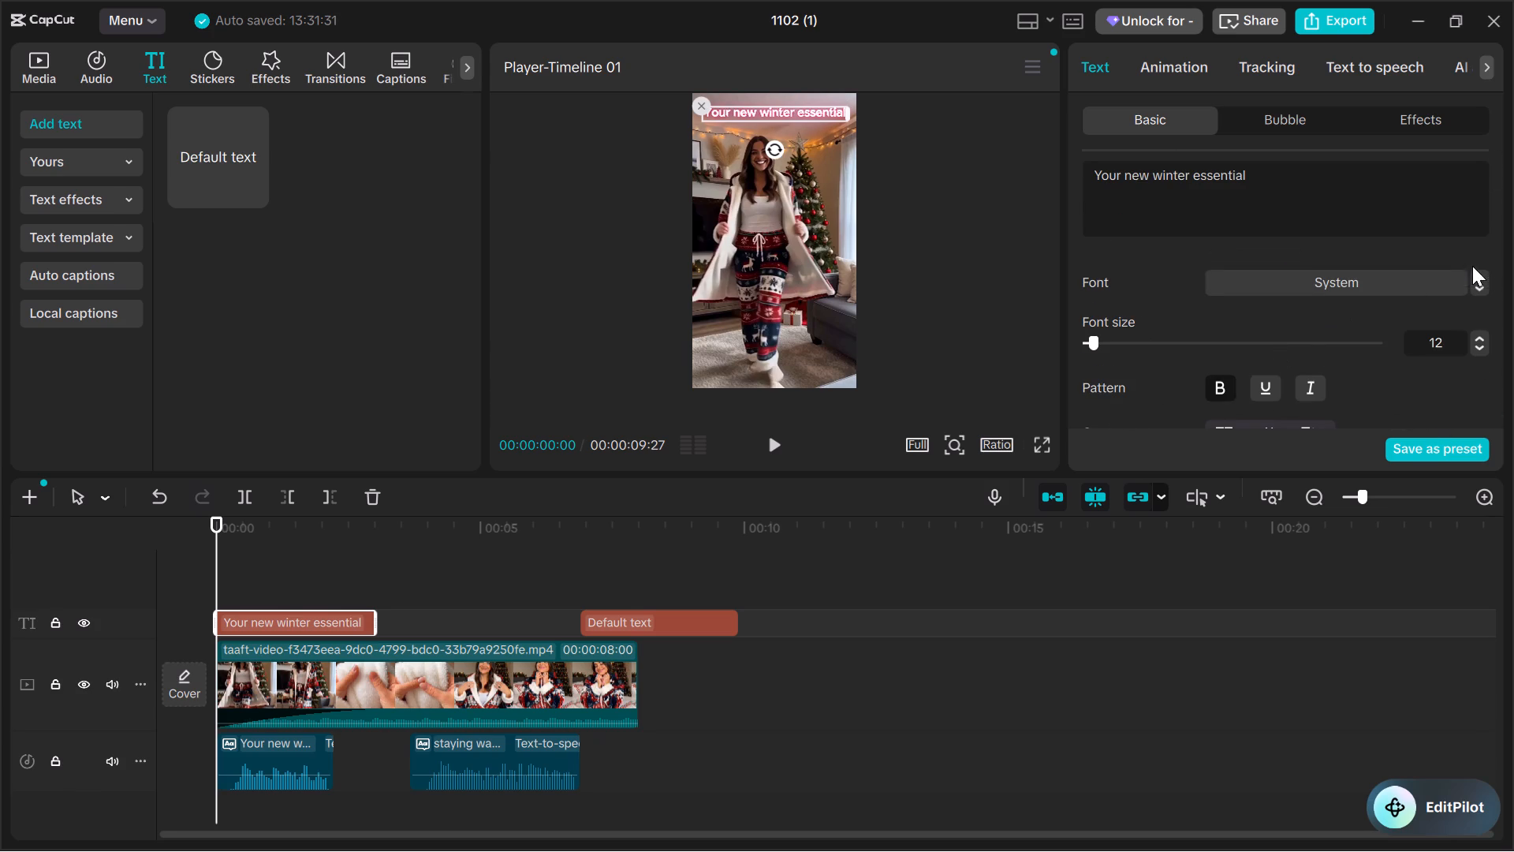
pyautogui.click(1482, 287)
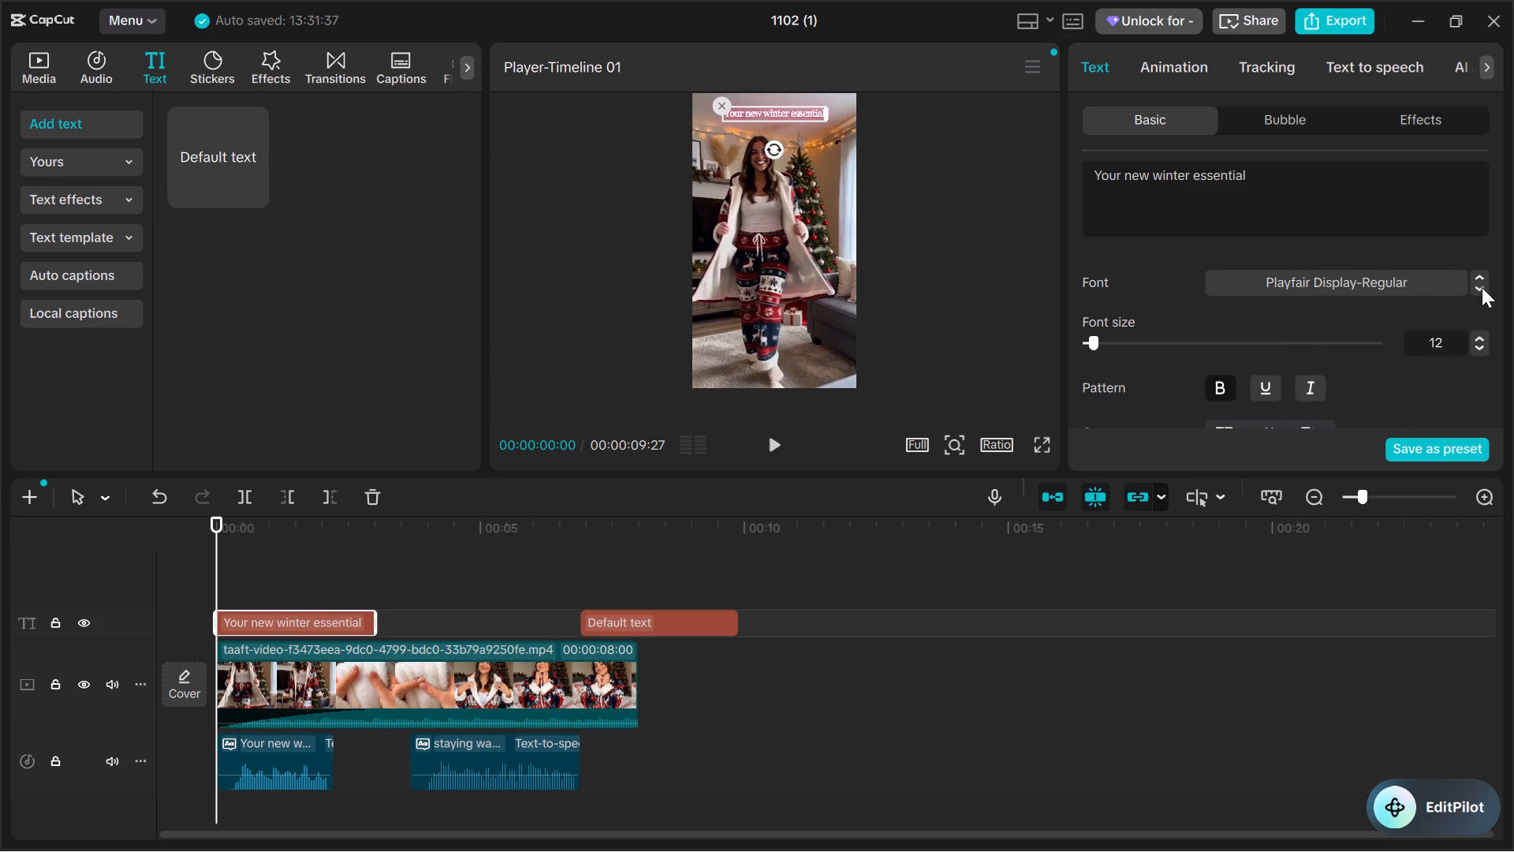
pyautogui.click(1482, 287)
pyautogui.click(1483, 287)
pyautogui.click(1483, 287)
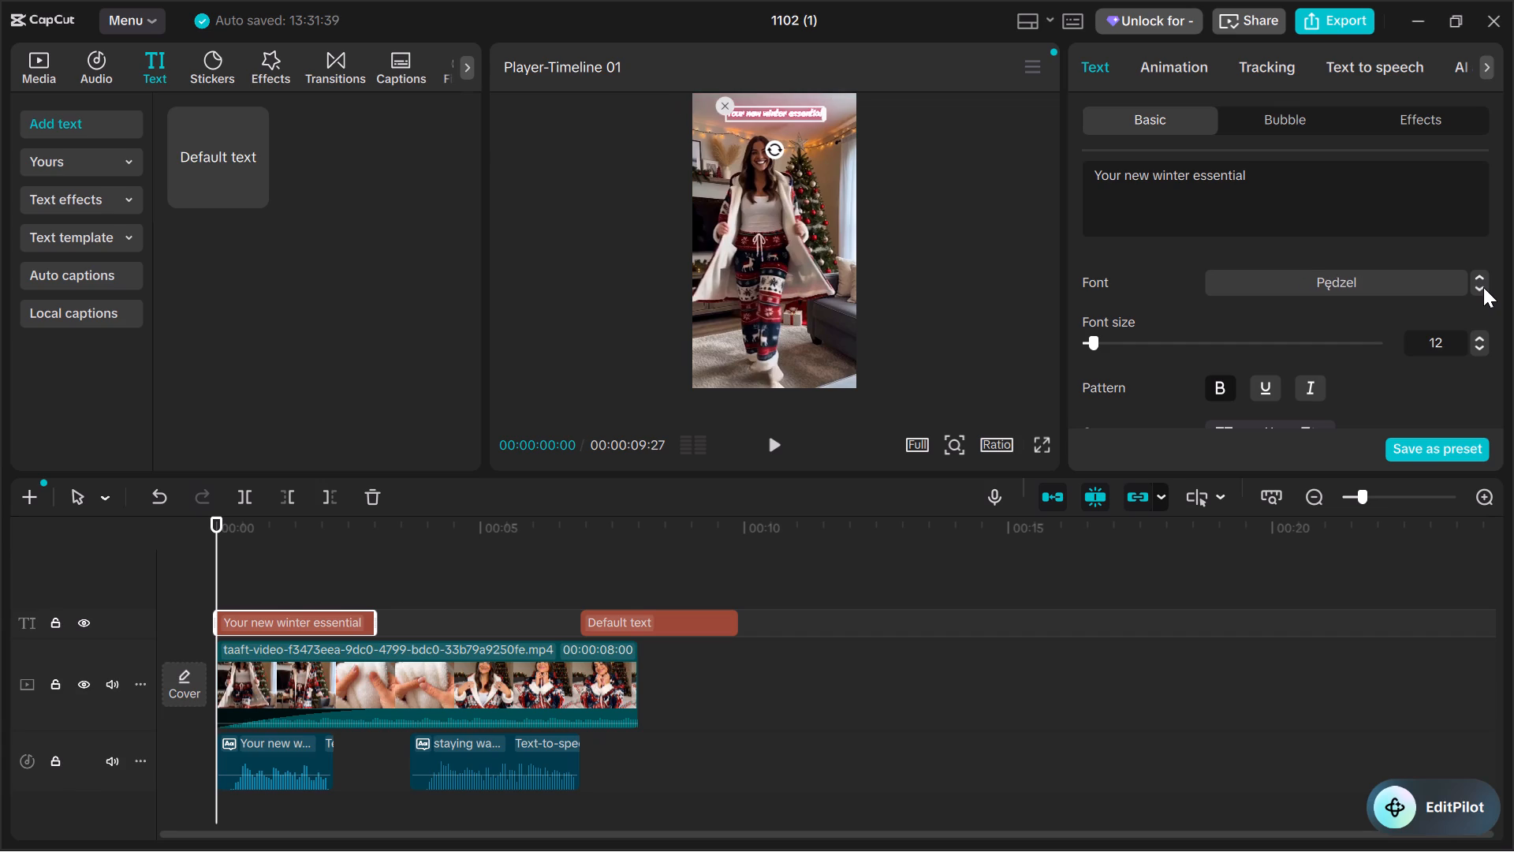
pyautogui.click(1483, 287)
pyautogui.click(1483, 287)
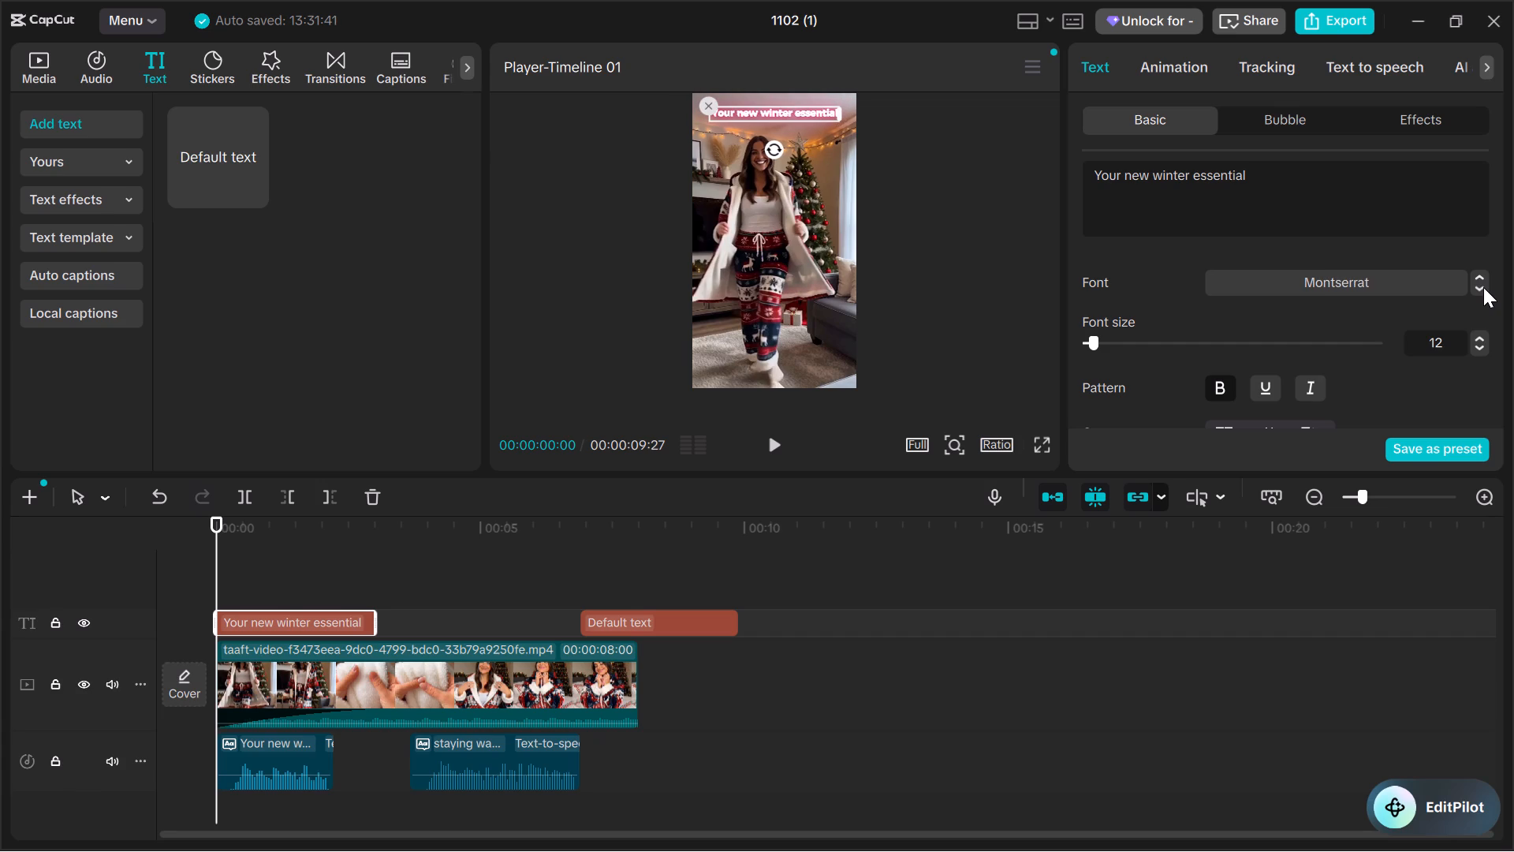
pyautogui.click(1483, 287)
pyautogui.click(1483, 287)
pyautogui.click(1483, 287)
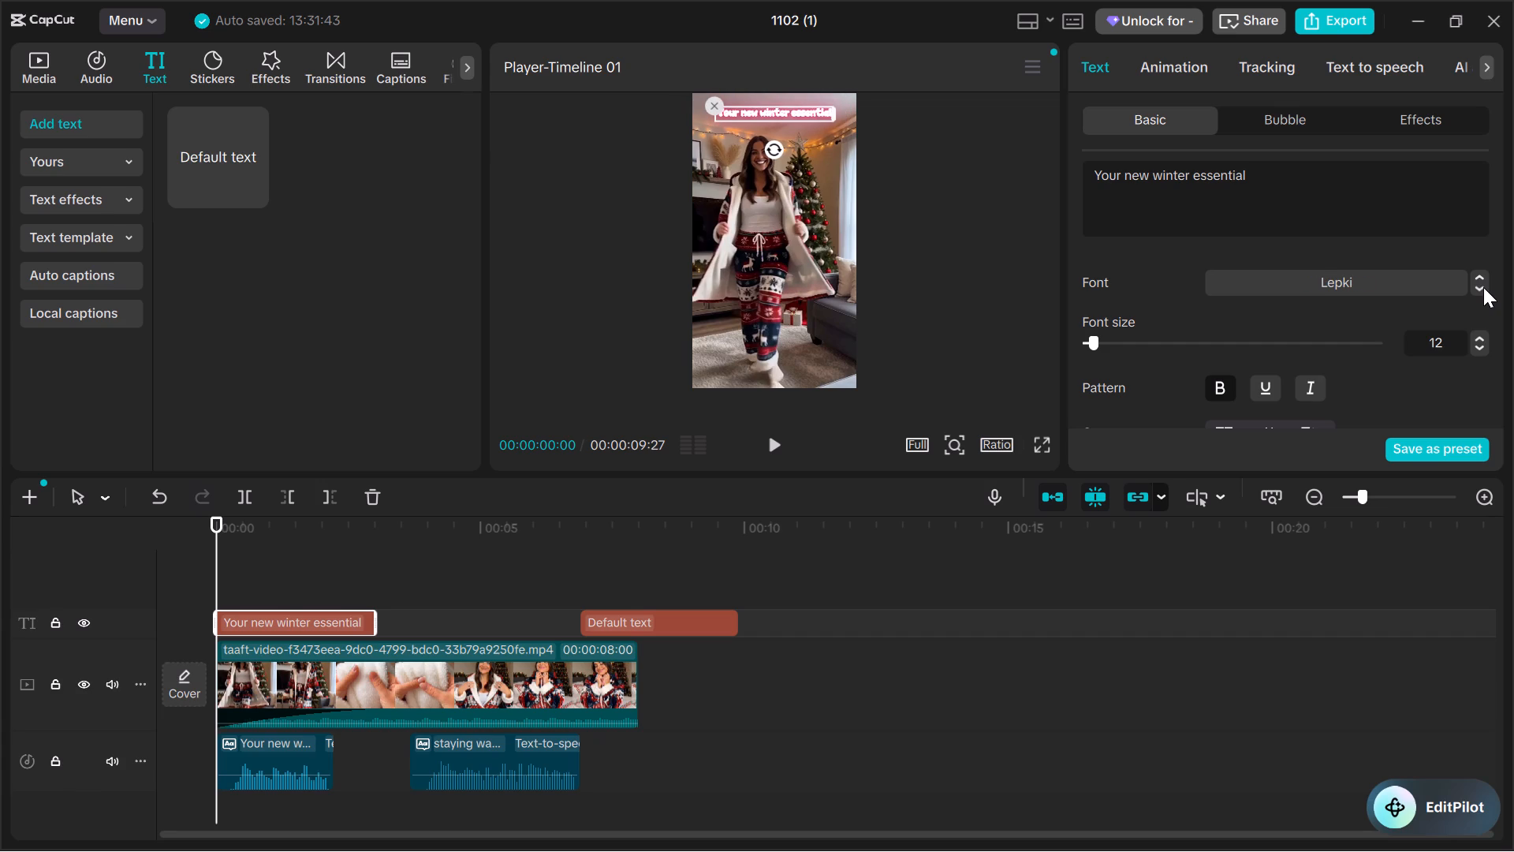
pyautogui.click(1483, 287)
pyautogui.click(1483, 287)
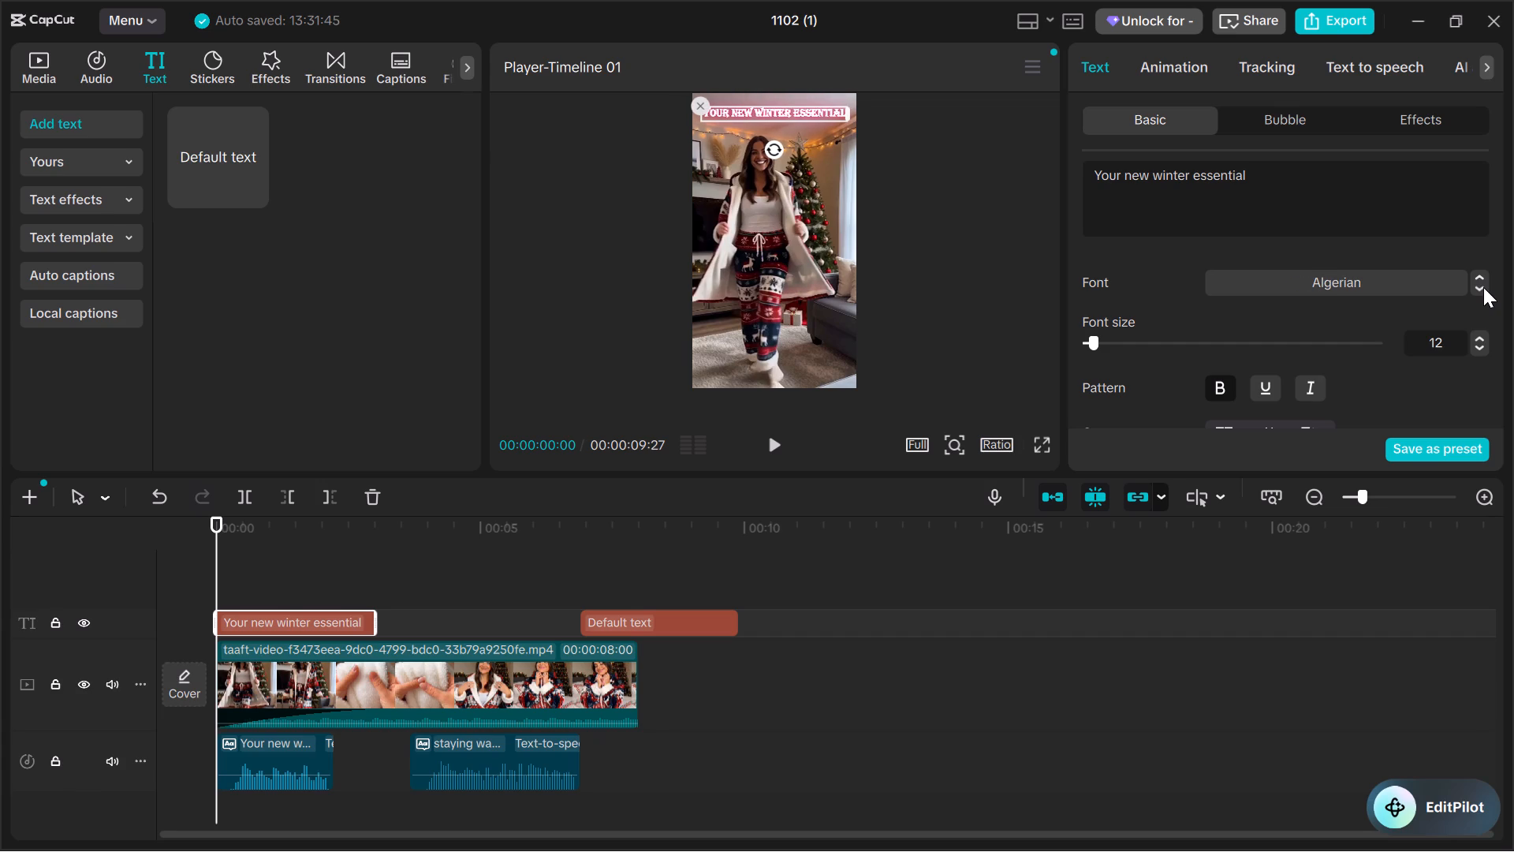
pyautogui.click(1174, 275)
pyautogui.click(978, 290)
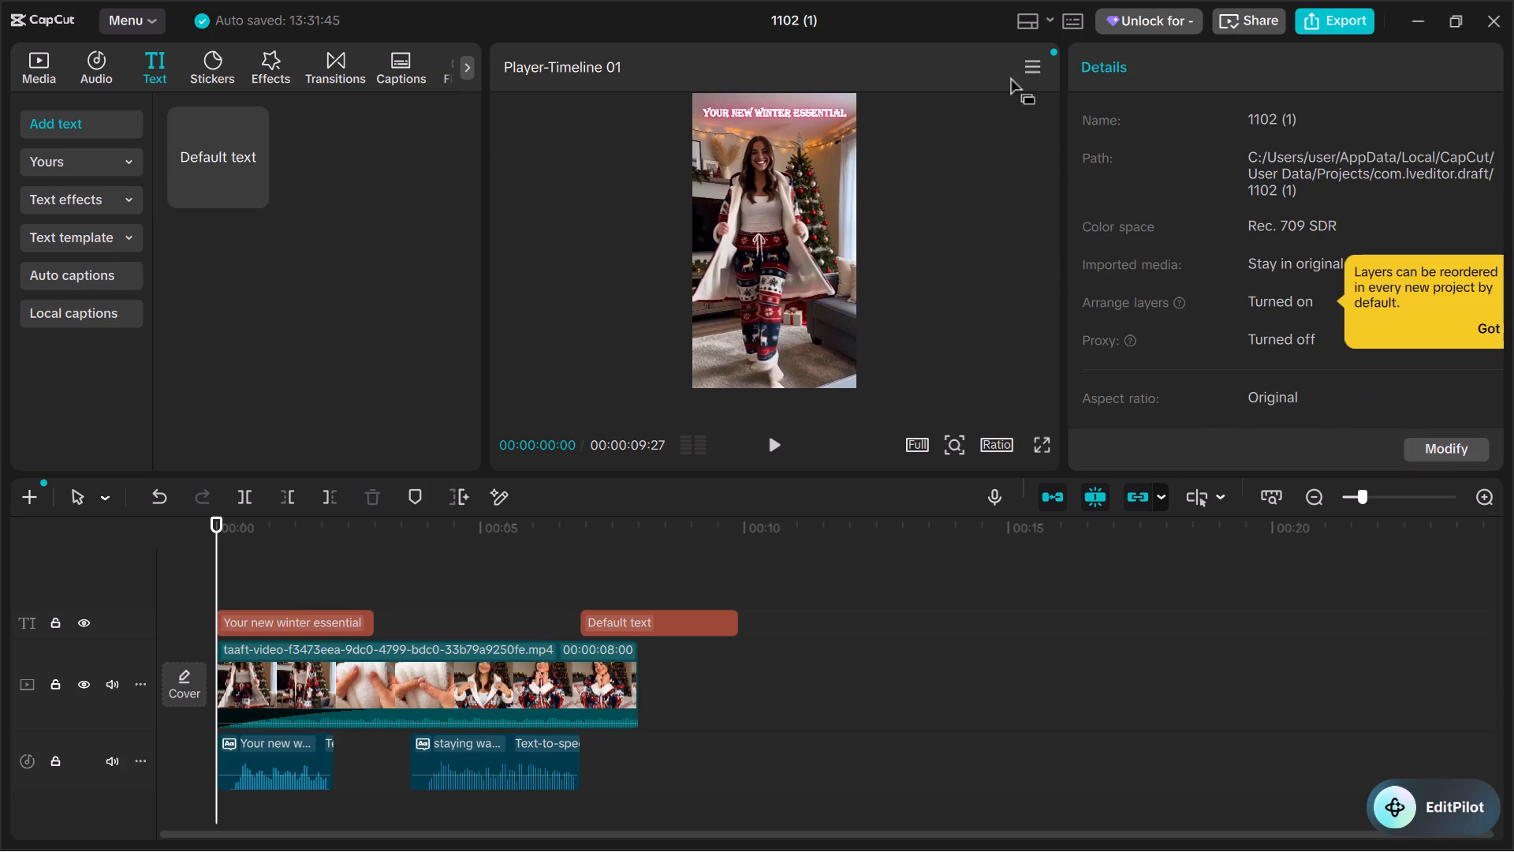
pyautogui.click(949, 282)
# Save the styling of the "Your new winter essential" text as a text preset.
pyautogui.click(337, 618)
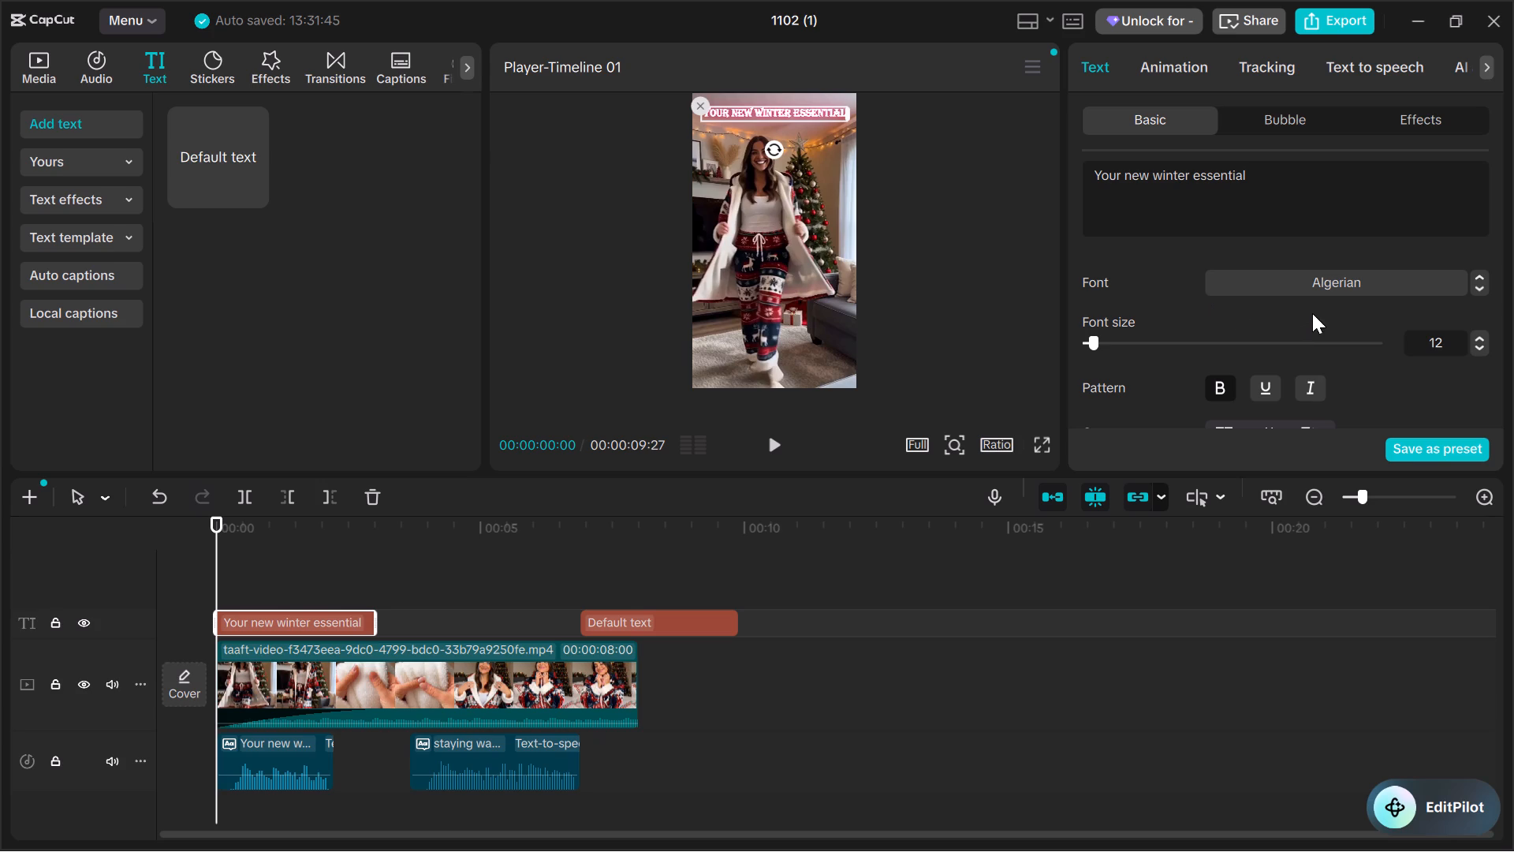
pyautogui.click(1434, 450)
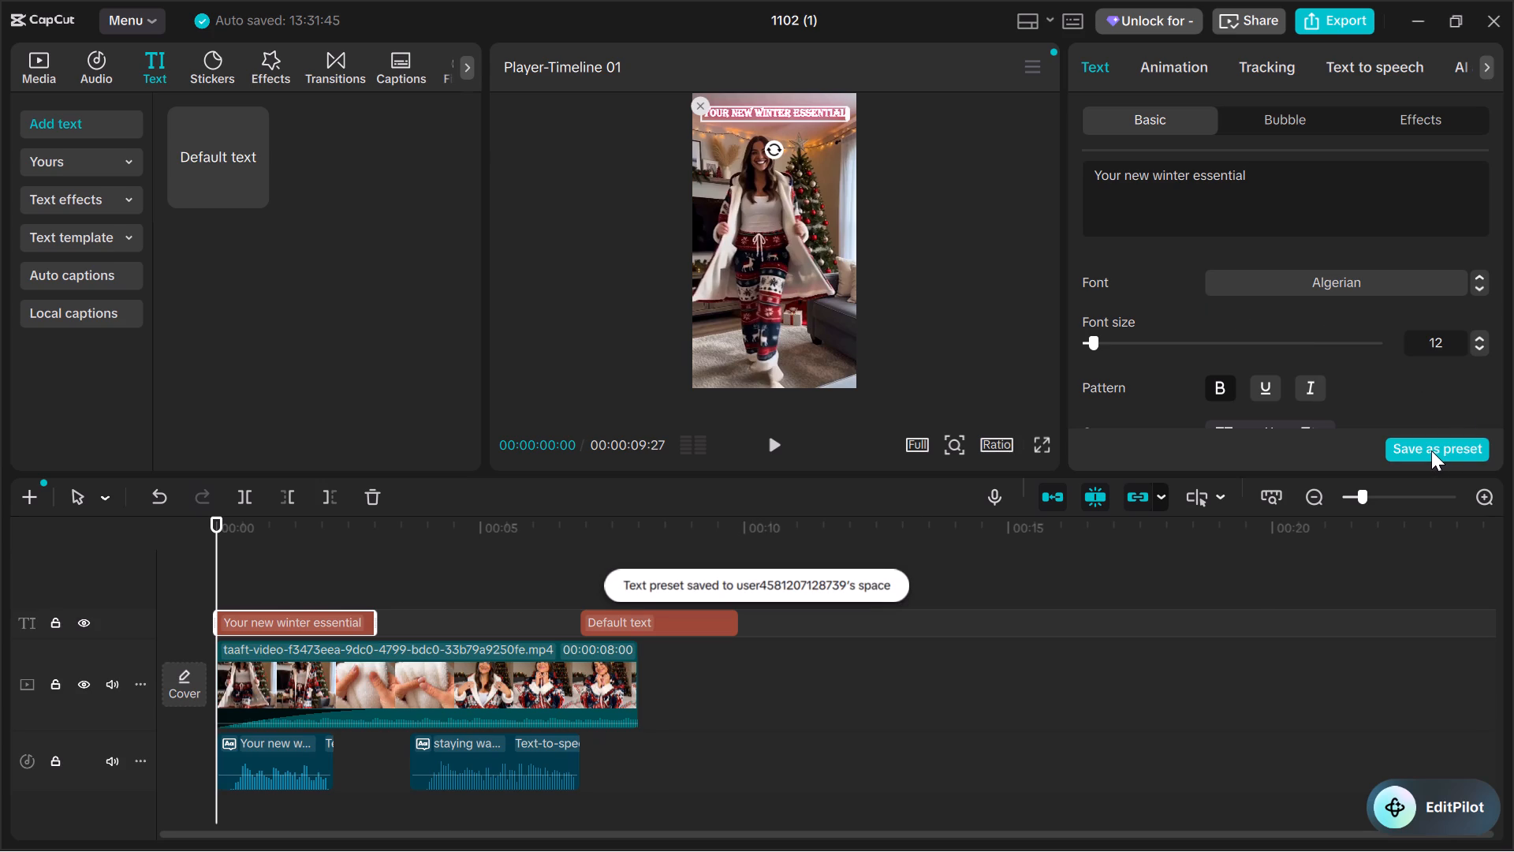
# Play the video through and trim the end of the default text clip to the video's end at 00:00:08:00.
pyautogui.press('space')
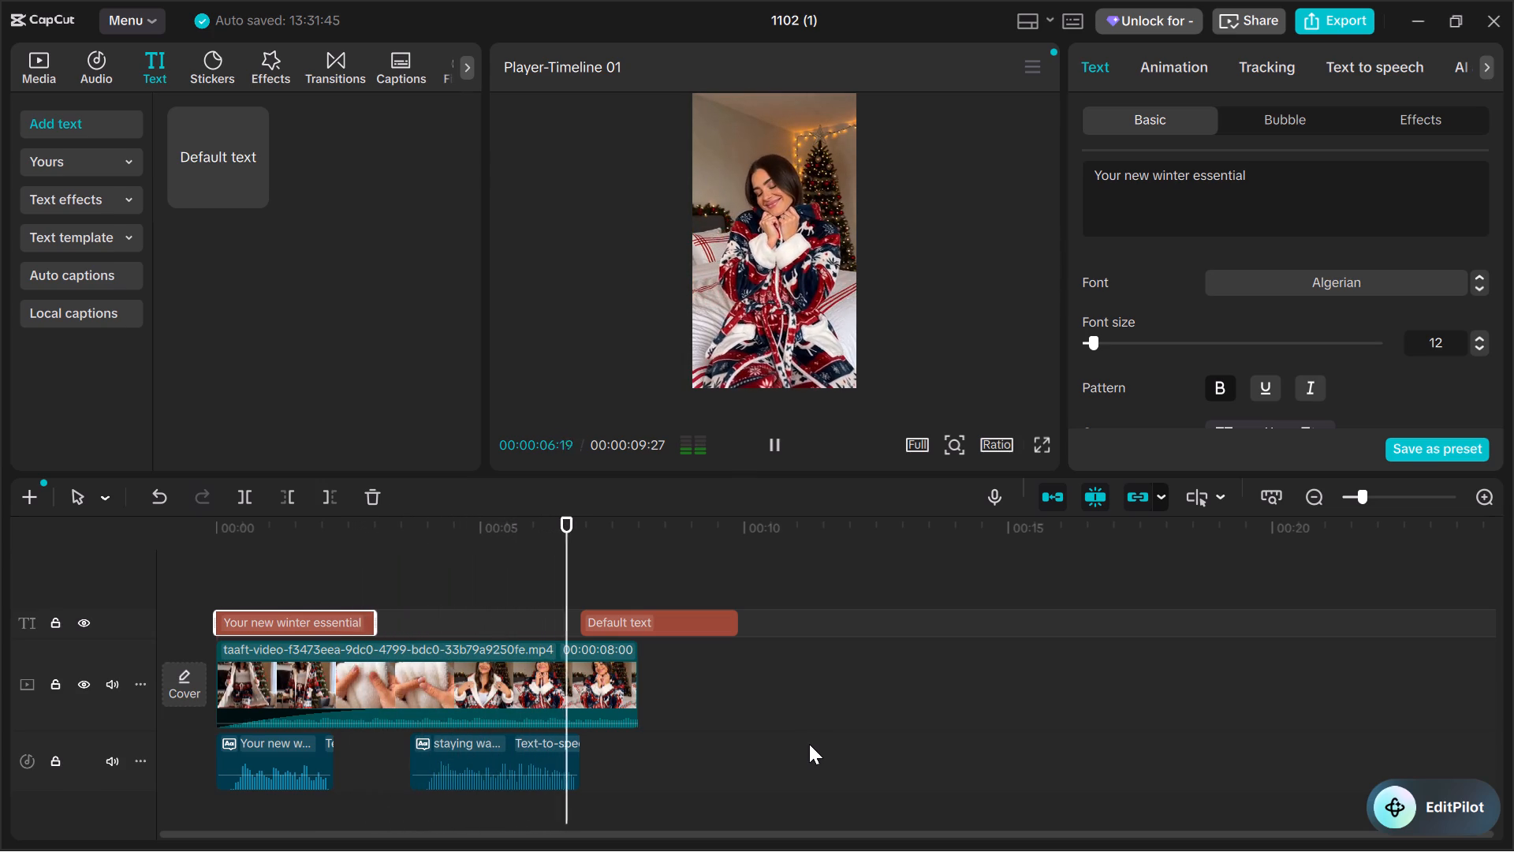
pyautogui.press('space')
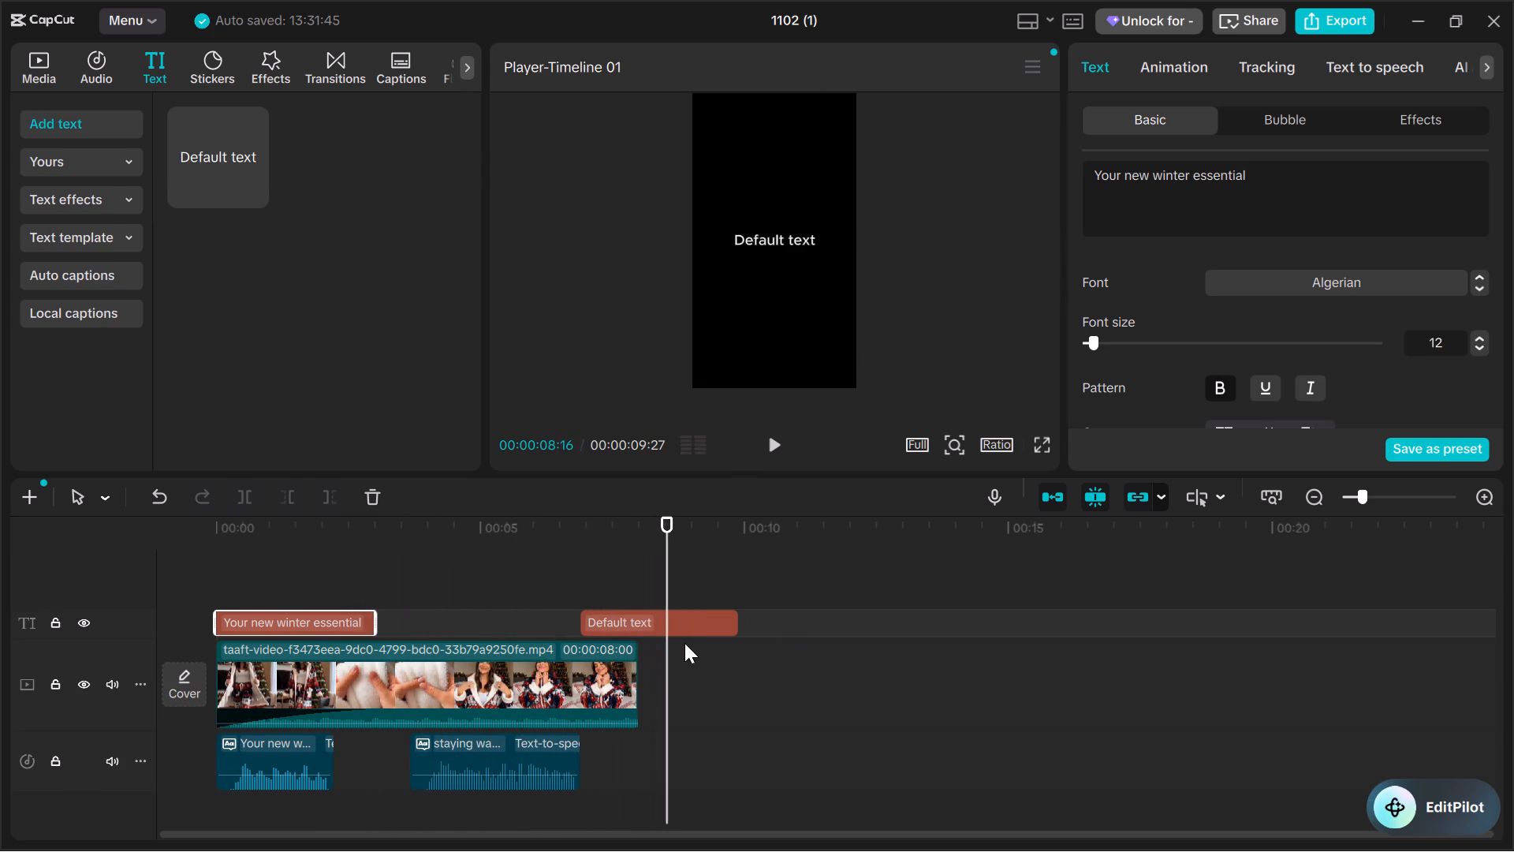
pyautogui.click(736, 622)
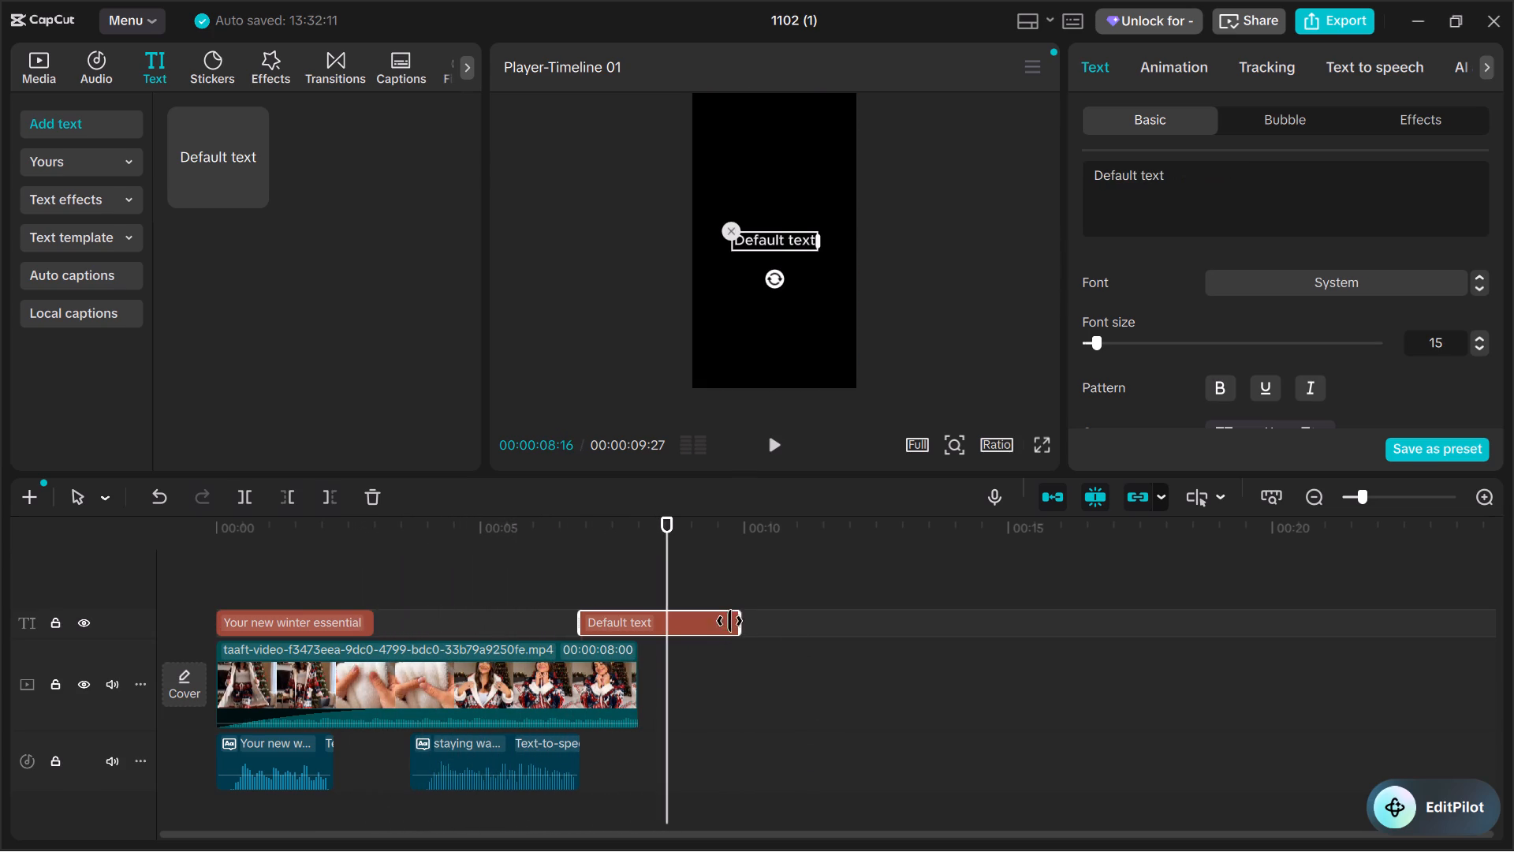
pyautogui.moveTo(744, 621); pyautogui.dragTo(709, 626)
pyautogui.moveTo(709, 626); pyautogui.dragTo(638, 631)
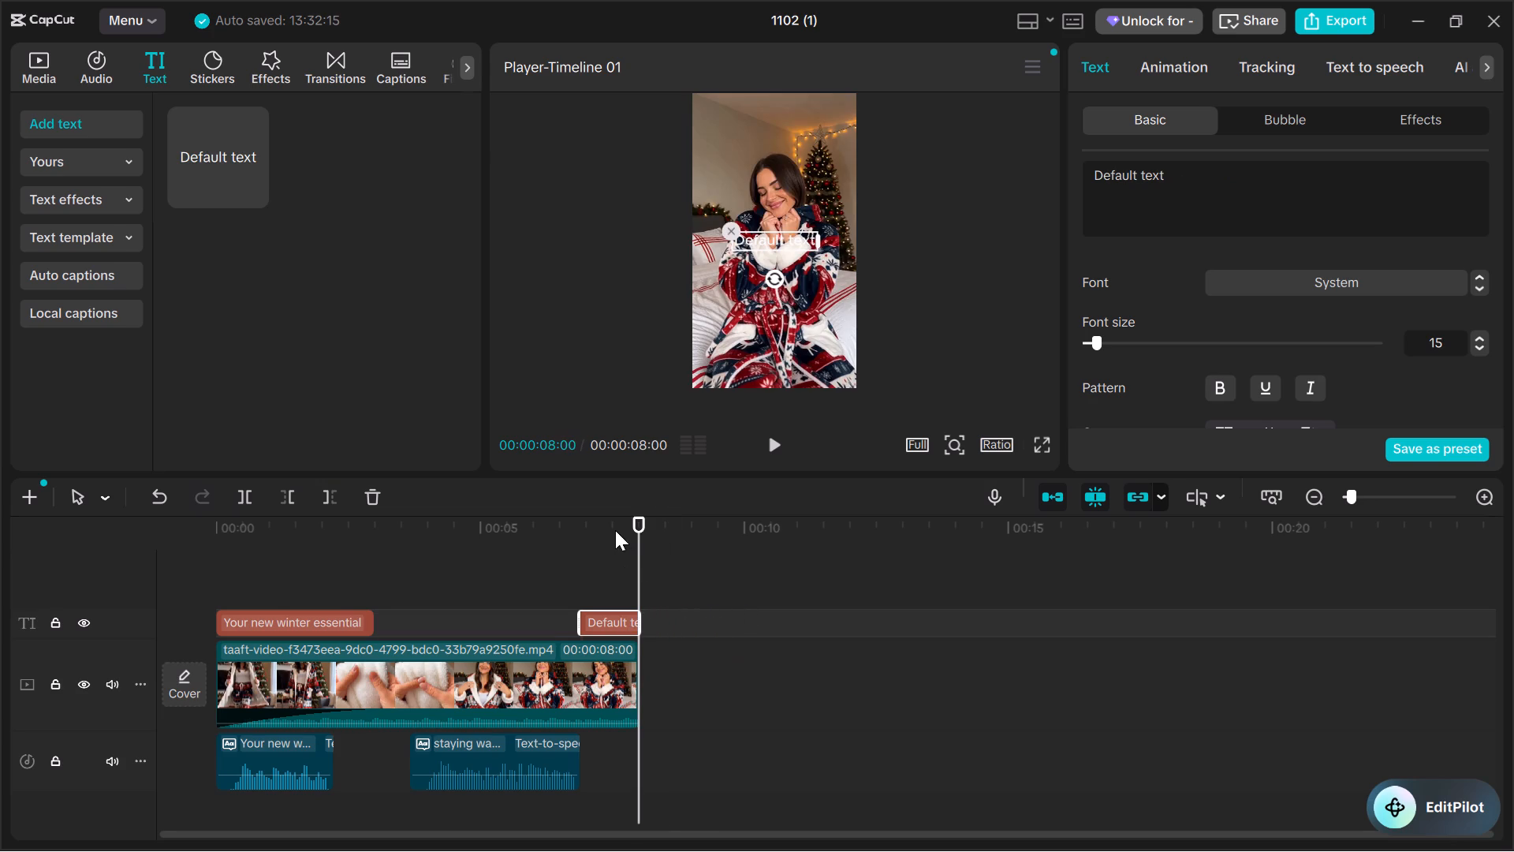
# Replace the second text clip's default wording with "Grab yours now link in bio".
pyautogui.moveTo(640, 549); pyautogui.dragTo(586, 568)
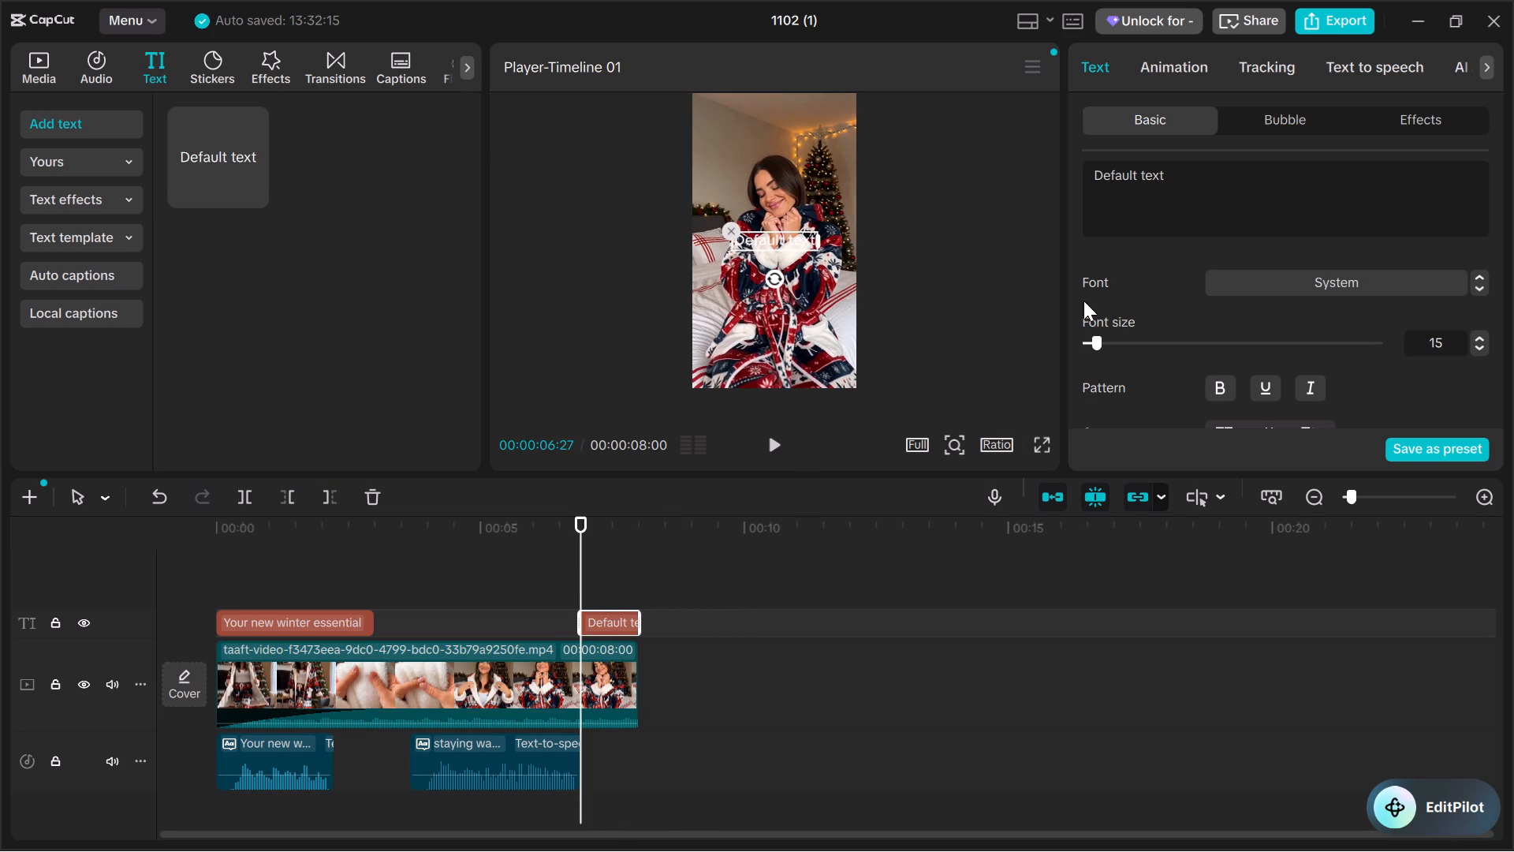
pyautogui.click(1175, 168)
pyautogui.press('BackSpace')
pyautogui.press('BackSpace')
pyautogui.press('BackSpace')
pyautogui.press('BackSpace')
pyautogui.press('BackSpace')
pyautogui.press('BackSpace')
pyautogui.press('BackSpace')
pyautogui.press('BackSpace')
pyautogui.press('BackSpace')
pyautogui.press('BackSpace')
pyautogui.press('BackSpace')
pyautogui.press('BackSpace')
pyautogui.press('BackSpace')
pyautogui.press('BackSpace')
pyautogui.press('BackSpace')
pyautogui.press('BackSpace')
pyautogui.press('BackSpace')
pyautogui.press('BackSpace')
pyautogui.press('BackSpace')
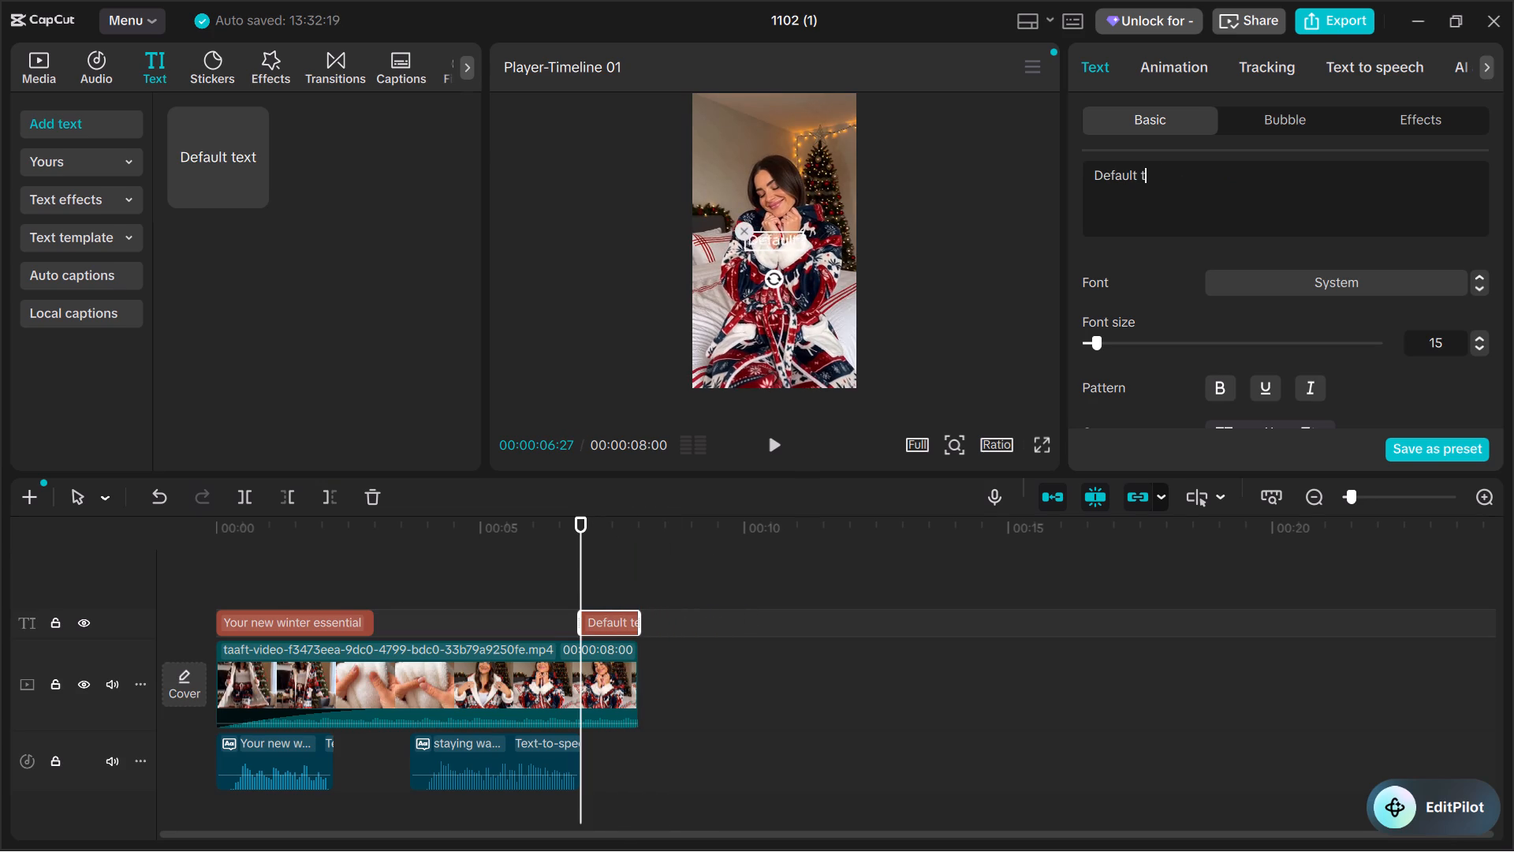
pyautogui.write('Grab your')
pyautogui.press('space')
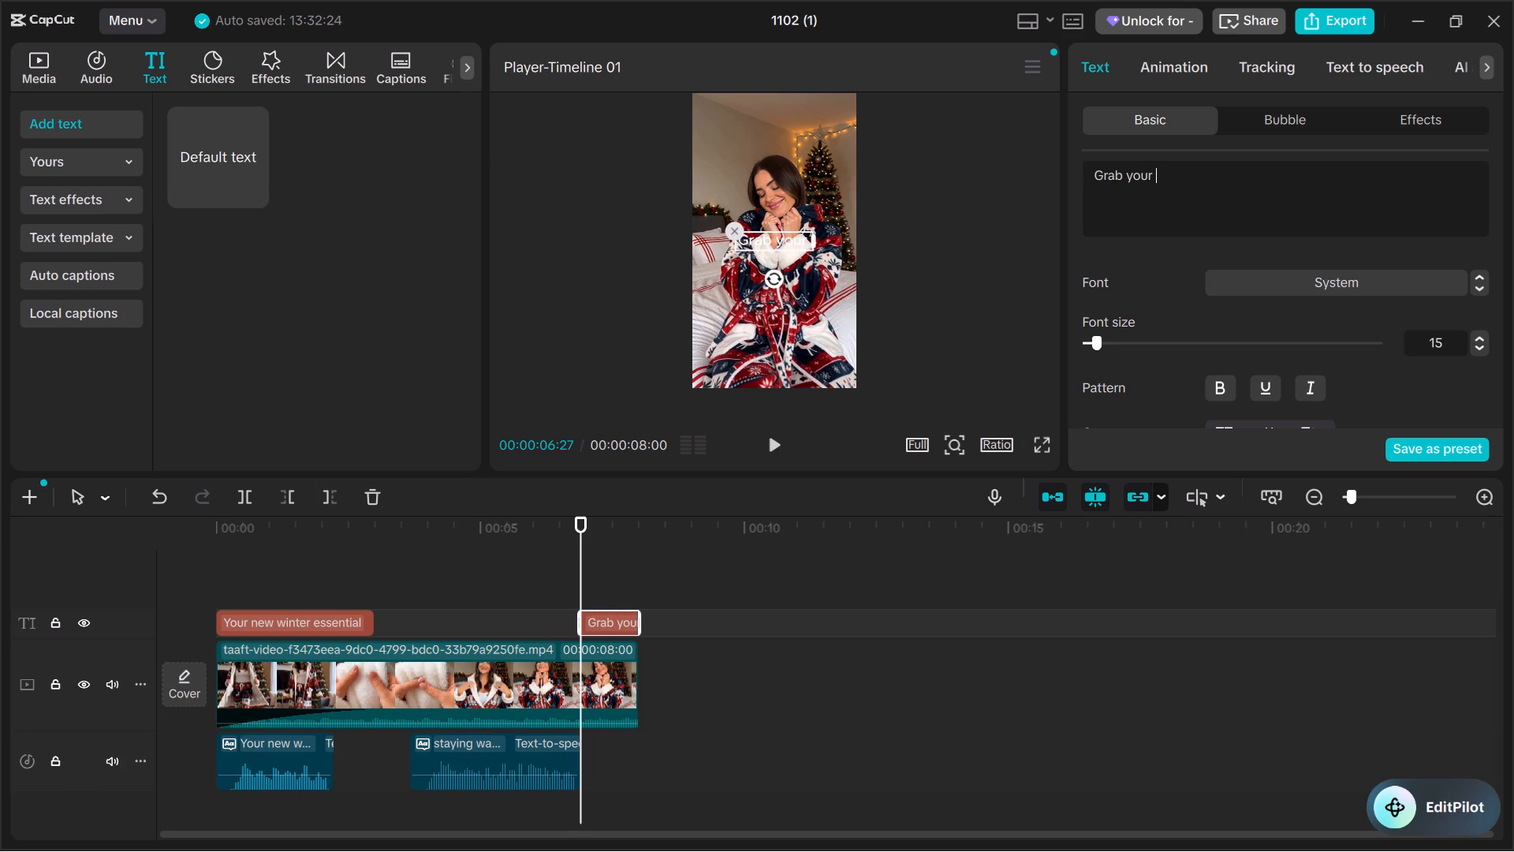
pyautogui.press('BackSpace')
pyautogui.write('s')
pyautogui.press('space')
pyautogui.write('now link in bio')
# Remove "link in bio" from the second text clip, leaving "Grab yours now".
pyautogui.press('BackSpace')
pyautogui.press('BackSpace')
pyautogui.press('BackSpace')
pyautogui.press('BackSpace')
pyautogui.press('BackSpace')
pyautogui.press('BackSpace')
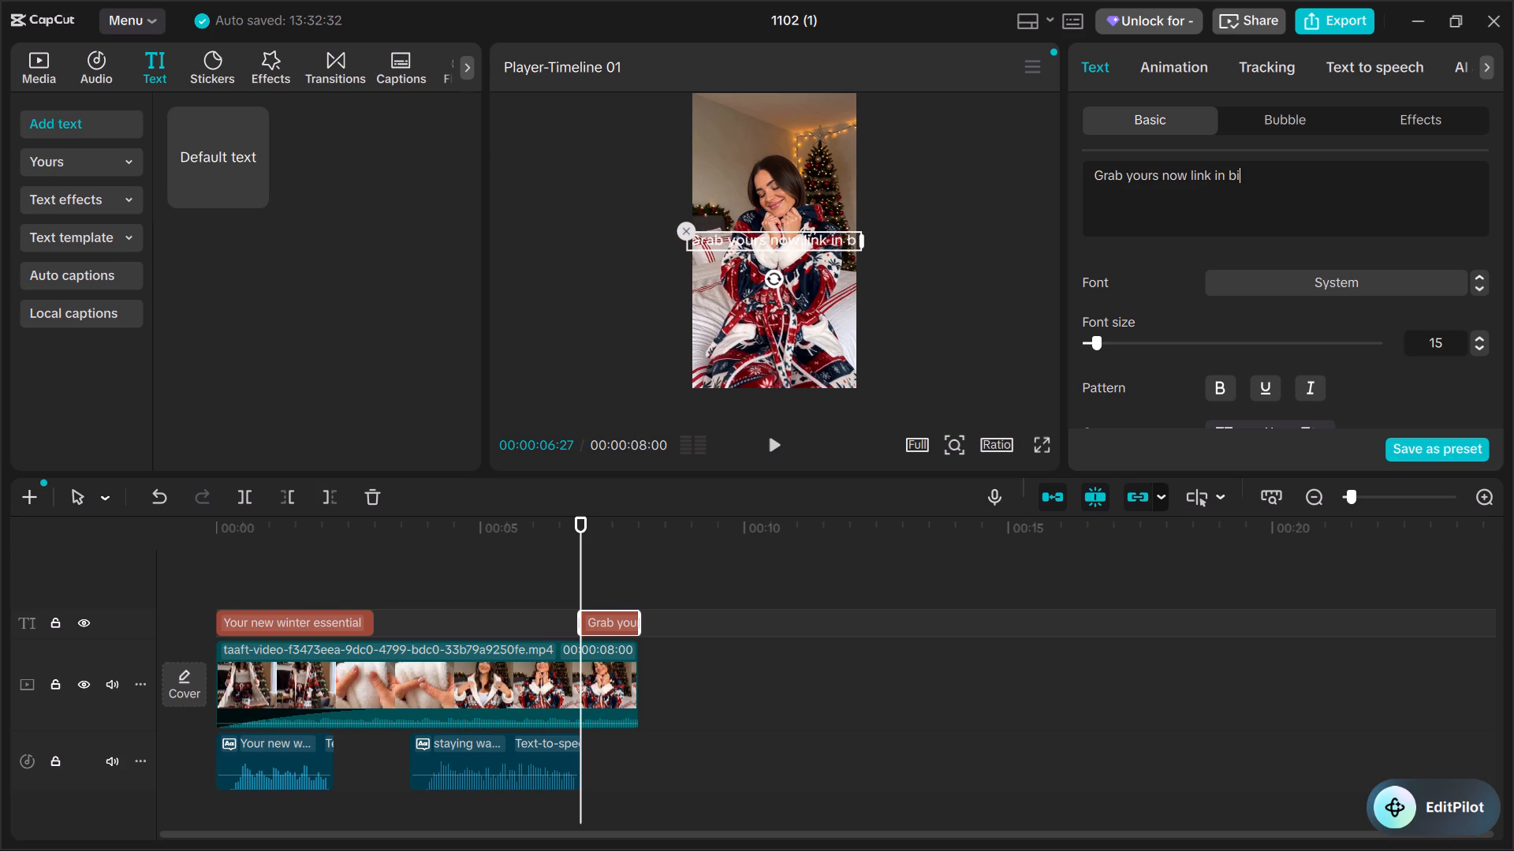
pyautogui.press('BackSpace')
pyautogui.press('BackSpace')
pyautogui.press('BackSpace')
pyautogui.press('BackSpace')
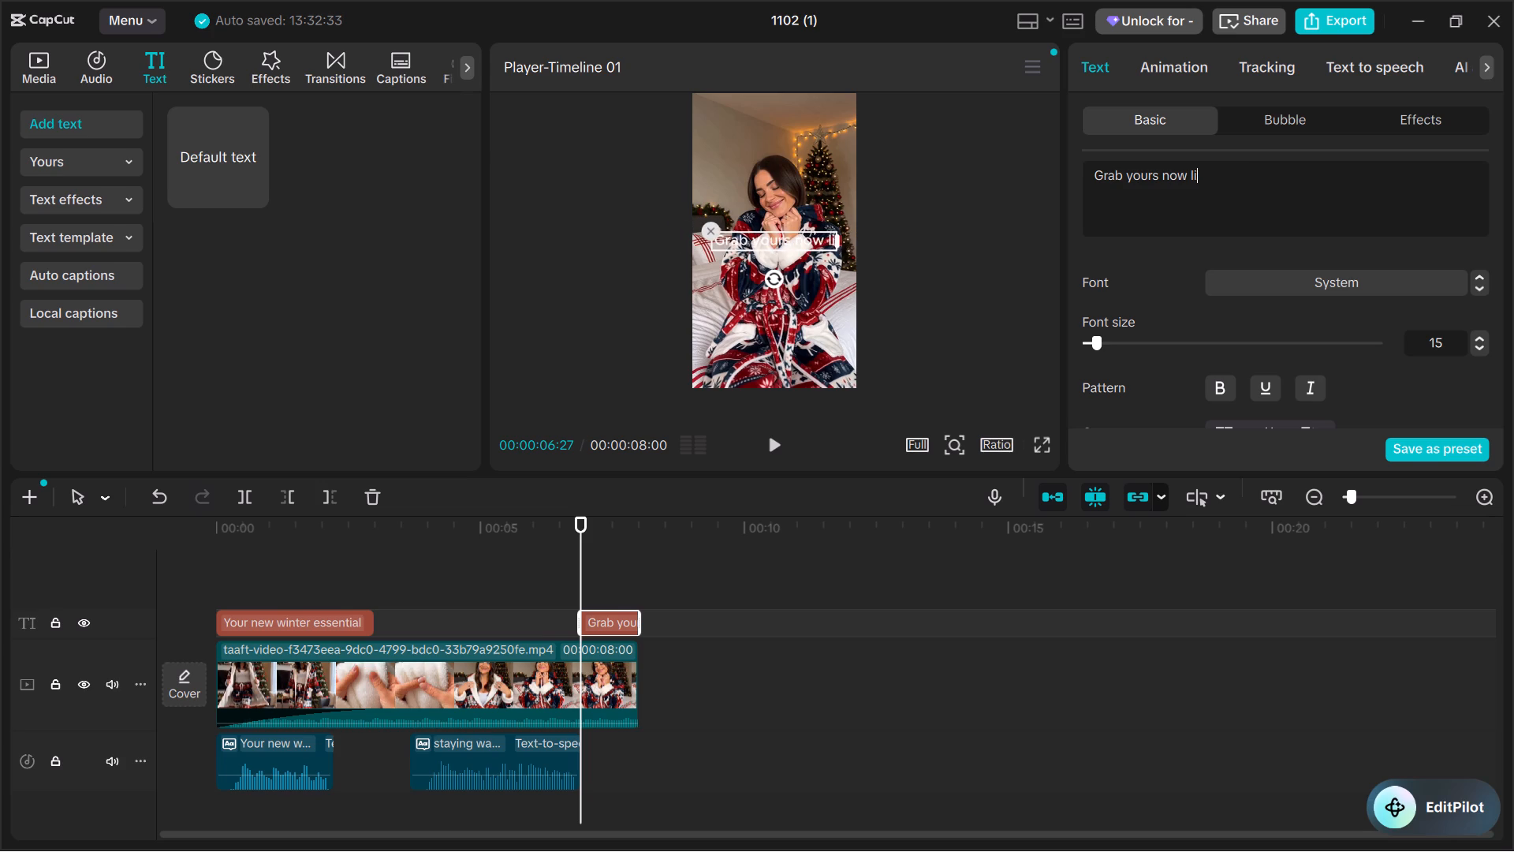
pyautogui.press('BackSpace')
pyautogui.press('BackSpace')
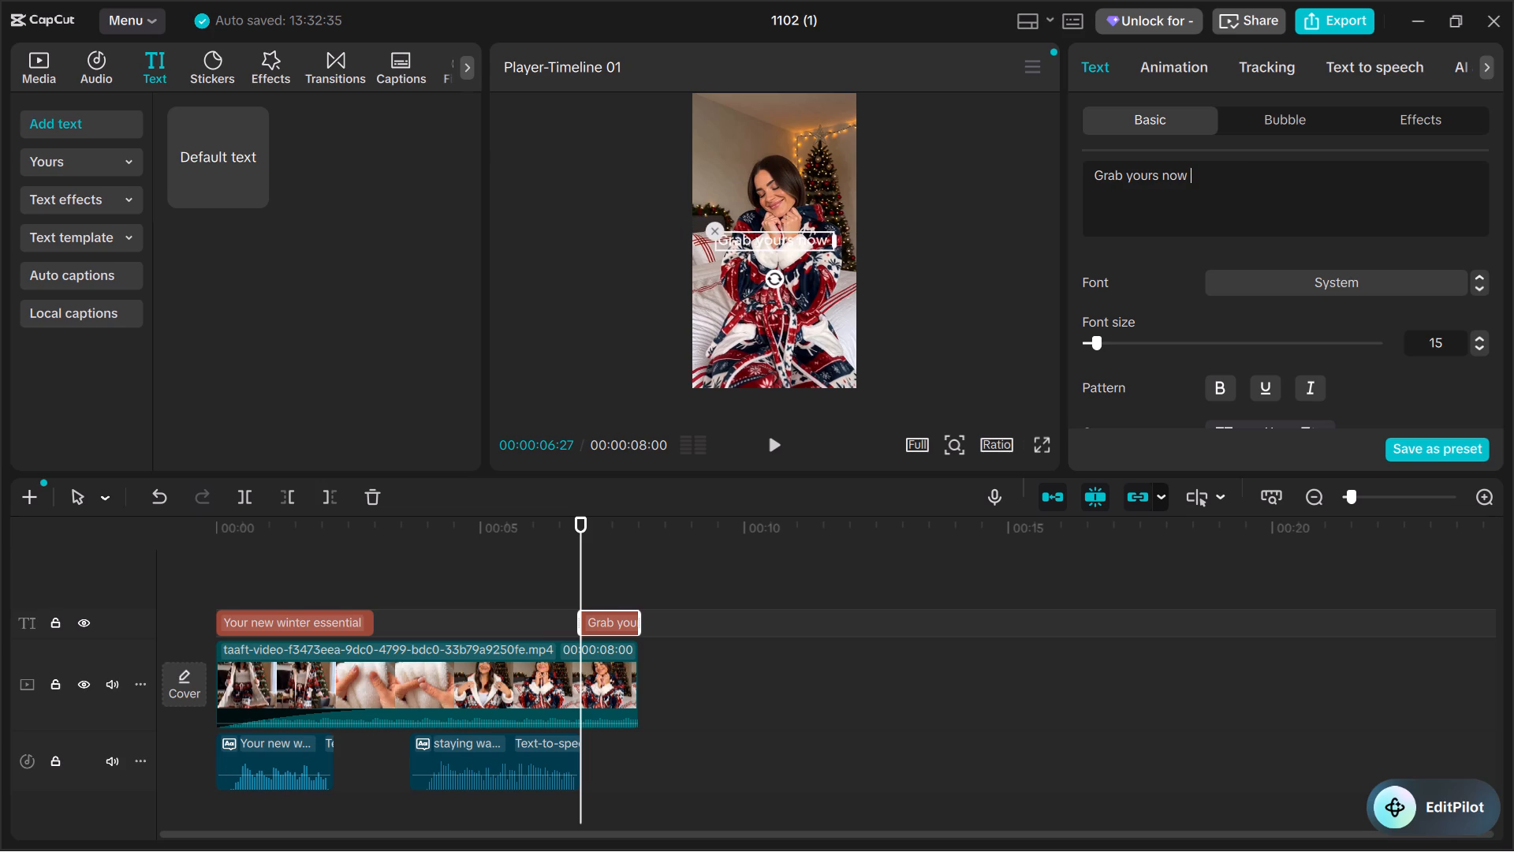
pyautogui.press('BackSpace')
# Move the "Grab yours now" text near the top of the frame and play the video from about 4 seconds.
pyautogui.moveTo(781, 241); pyautogui.dragTo(777, 130)
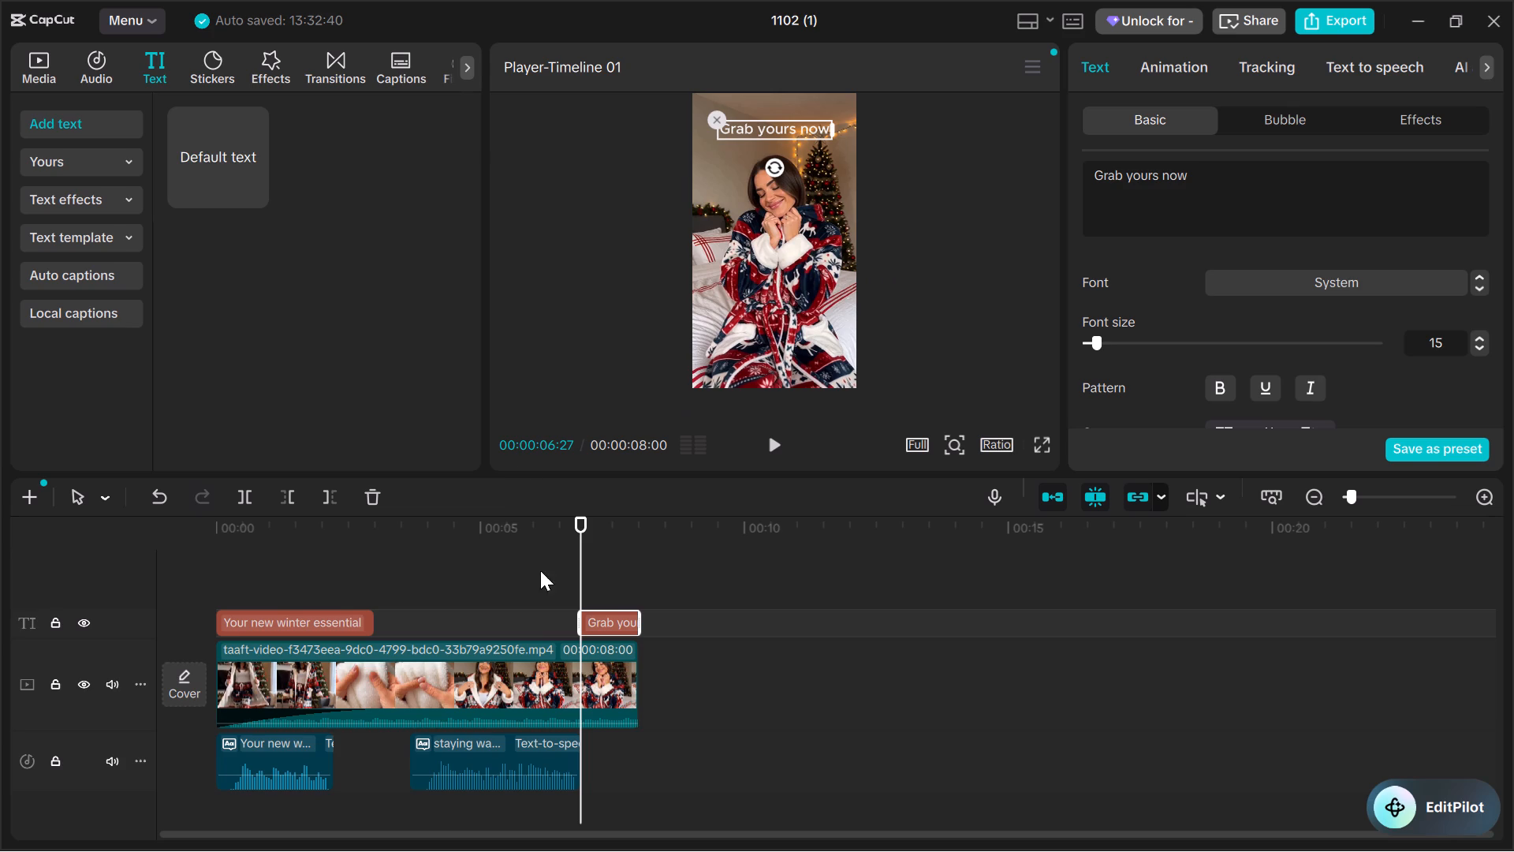
pyautogui.moveTo(581, 552); pyautogui.dragTo(434, 563)
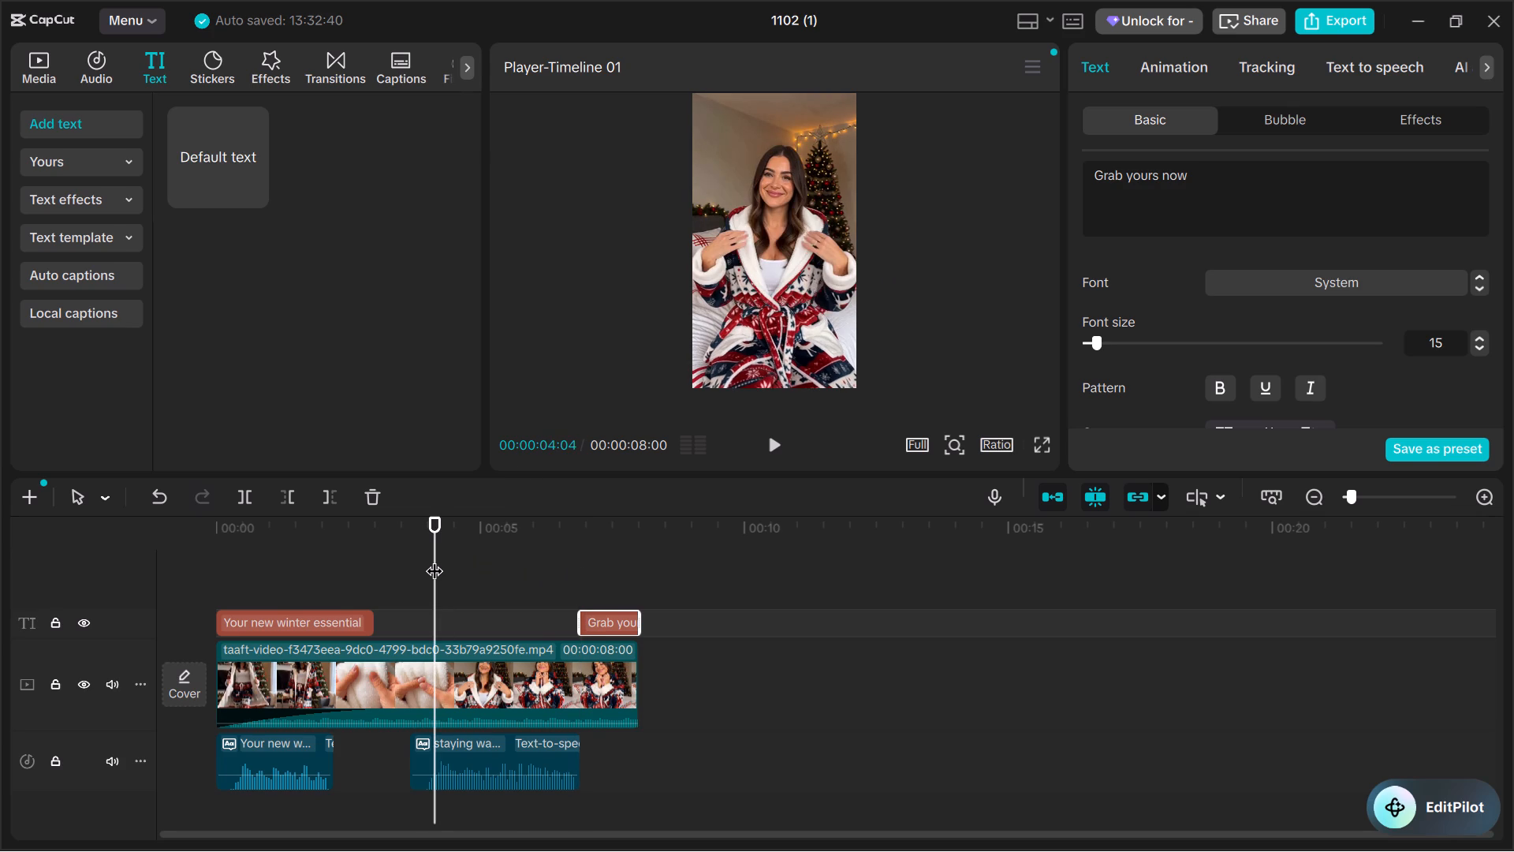
pyautogui.press('space')
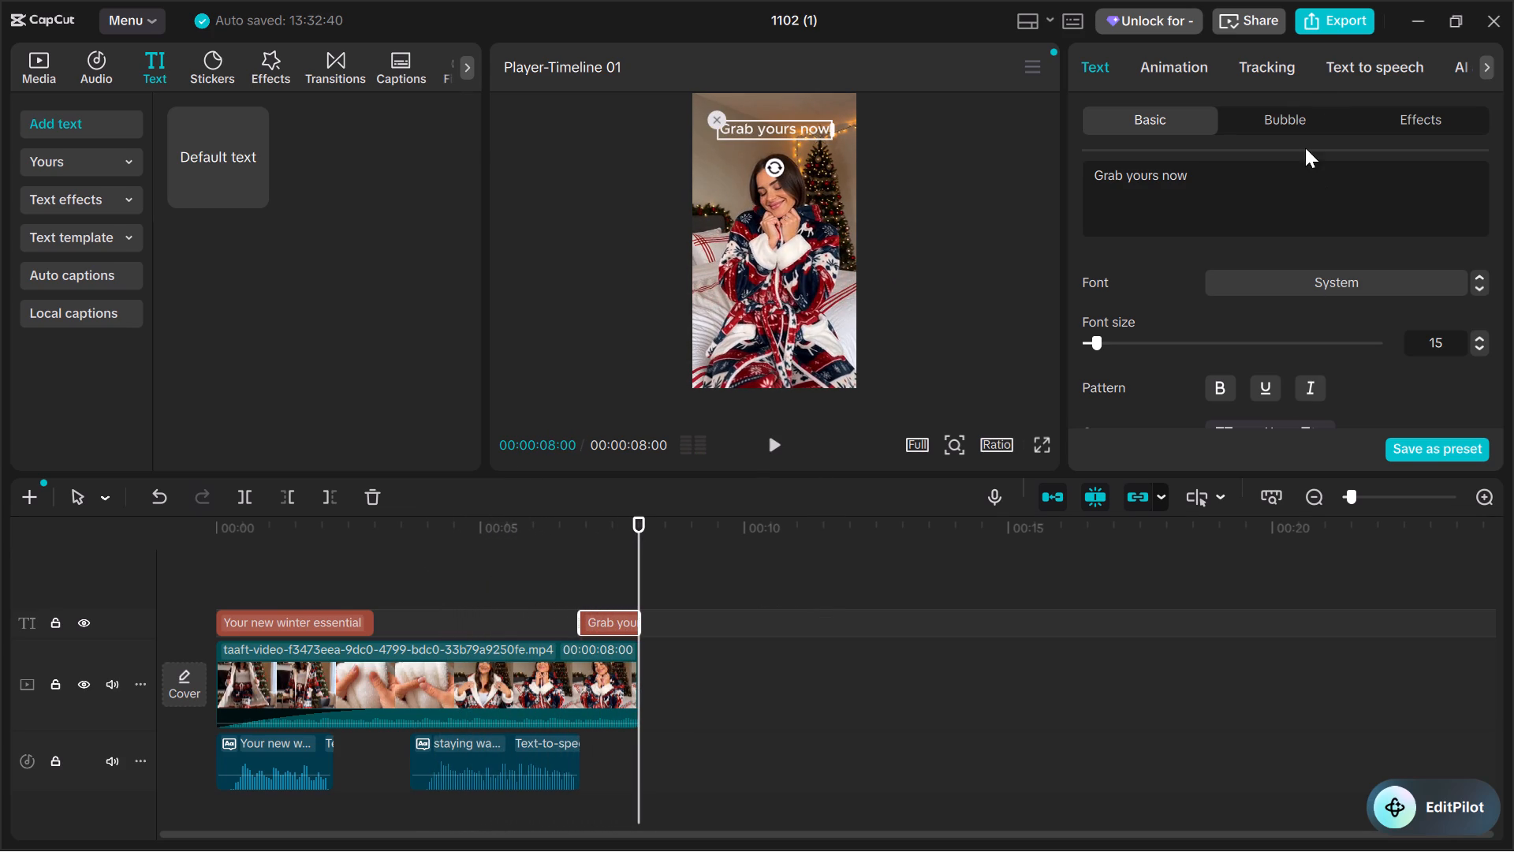
# Apply the trending text effect with white letters and a brown-gold outline to the "Grab yours now" text.
pyautogui.click(1446, 106)
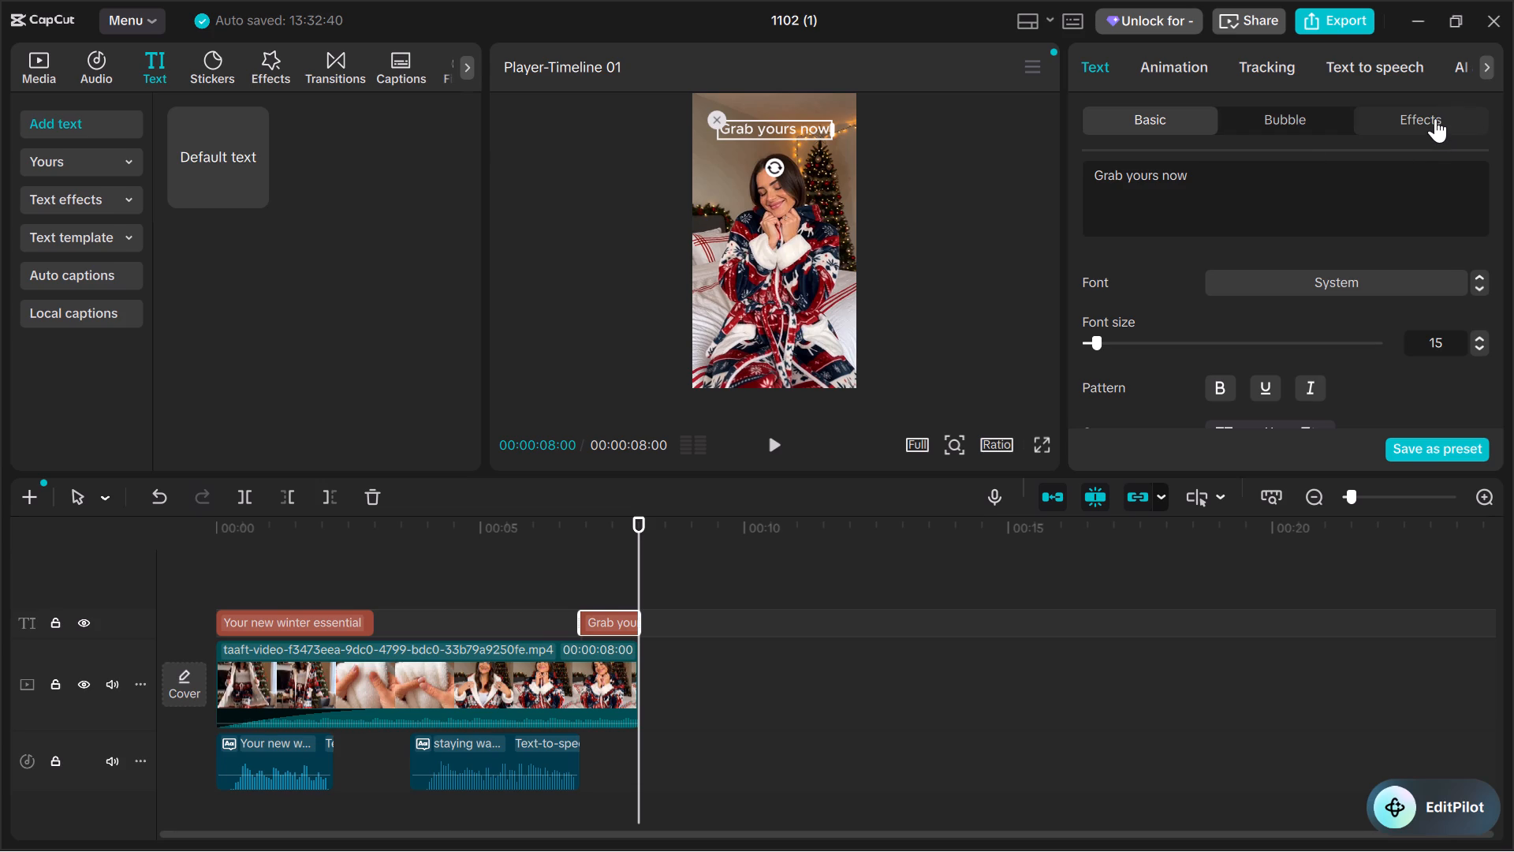
pyautogui.click(1435, 118)
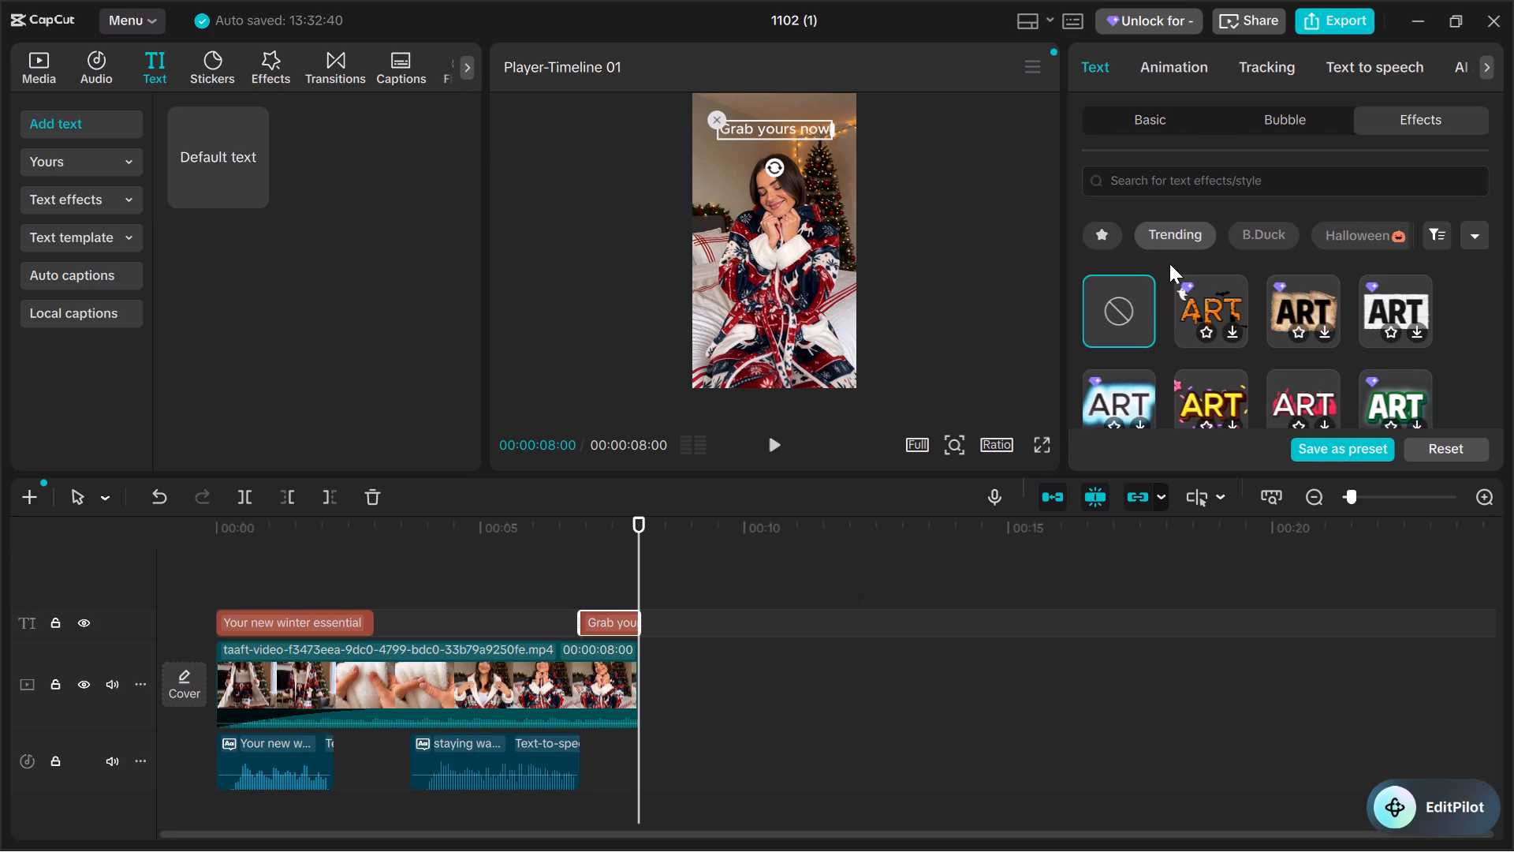
pyautogui.scroll(-1, 1342, 279)
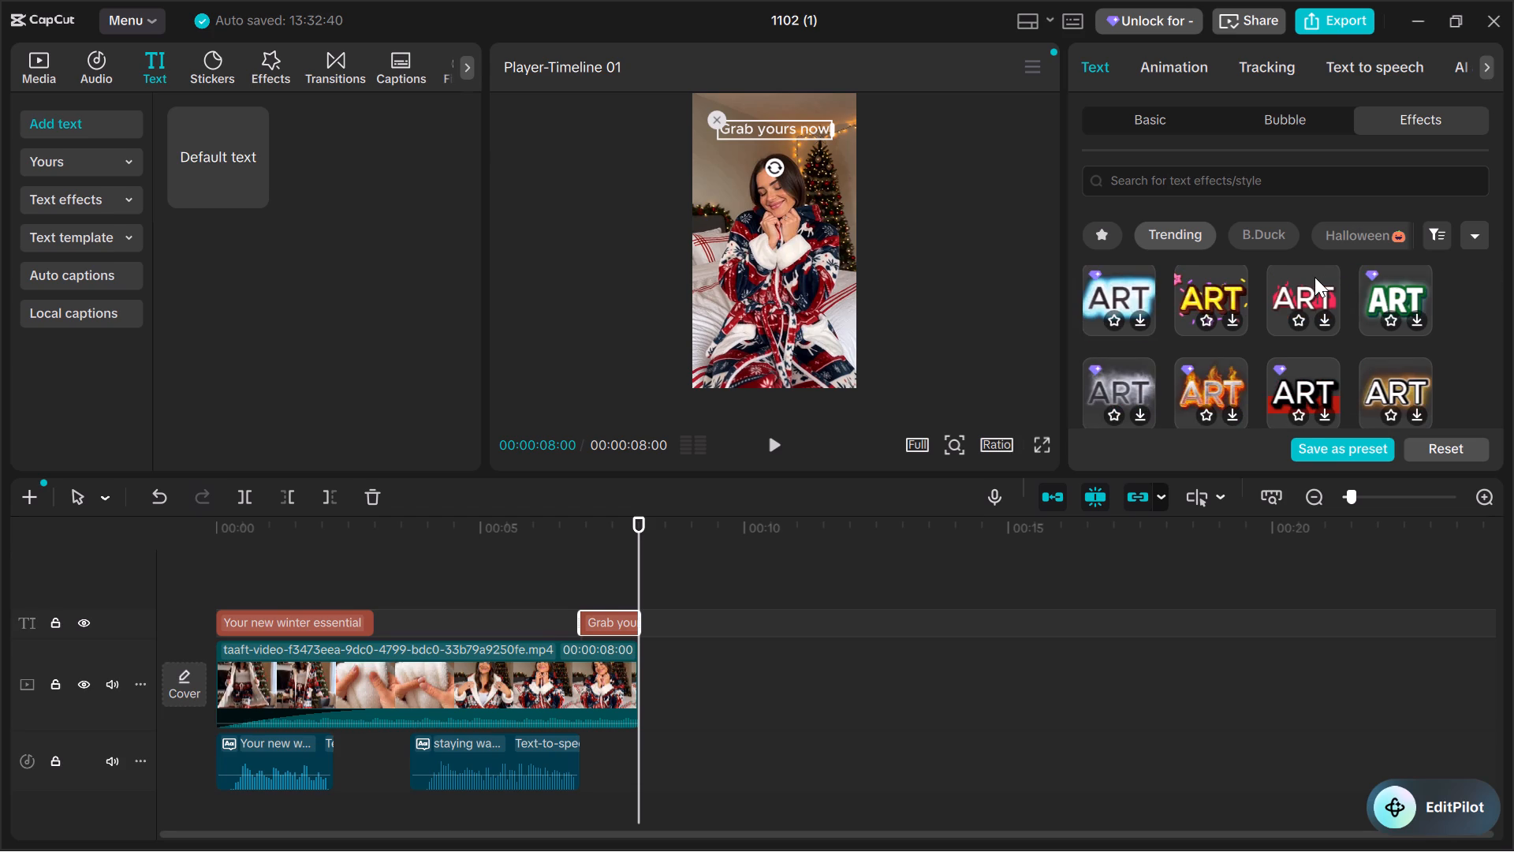
pyautogui.scroll(-1, 1314, 291)
pyautogui.scroll(1, 1314, 291)
pyautogui.doubleClick(1398, 376)
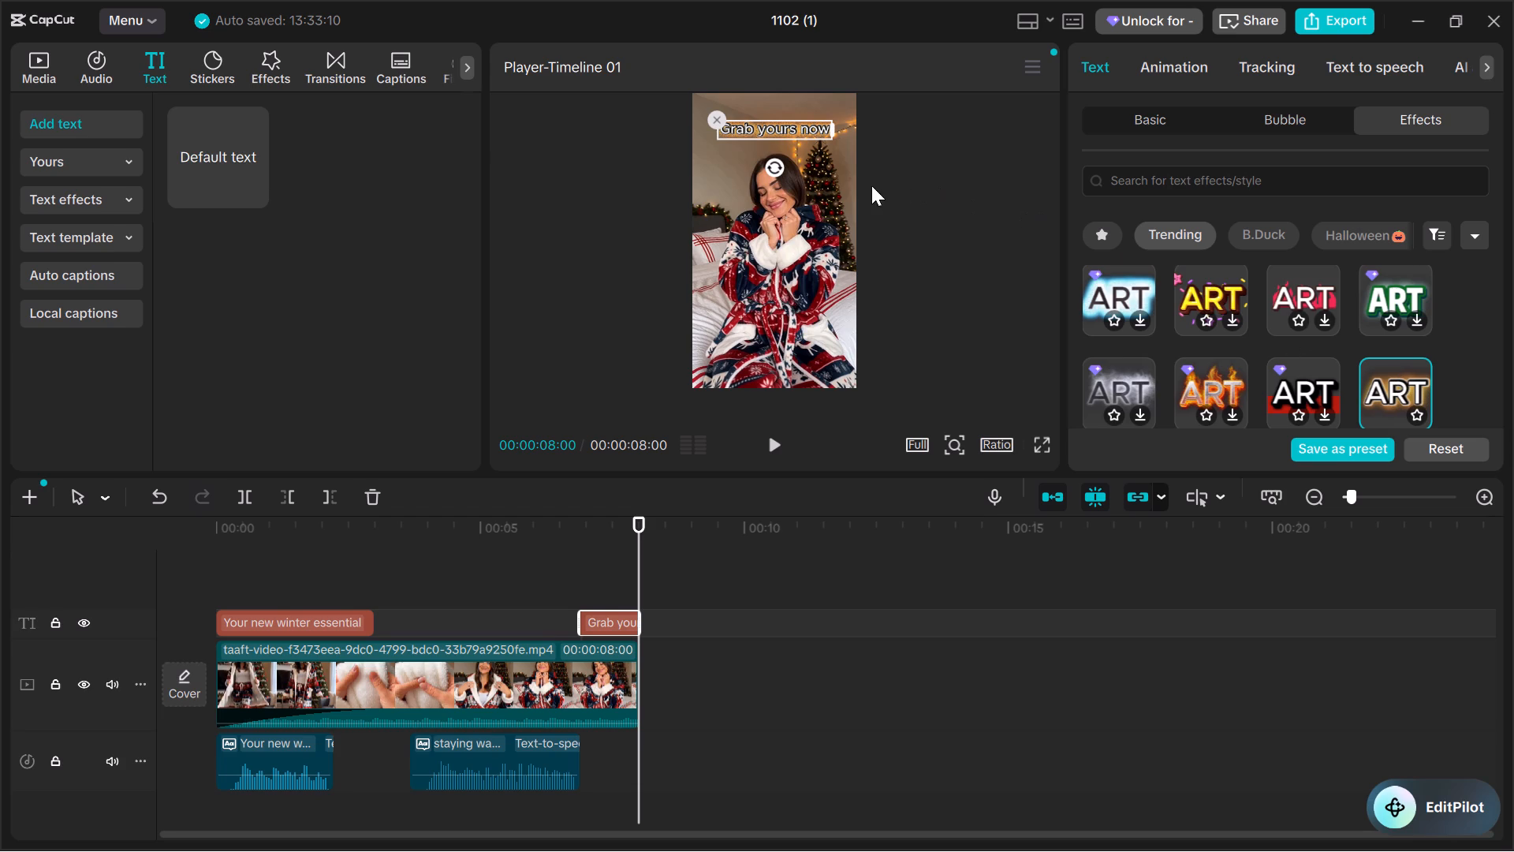
# Look through more text effects, keep the current one and save the "Grab yours now" styling as a preset.
pyautogui.scroll(-3, 1263, 356)
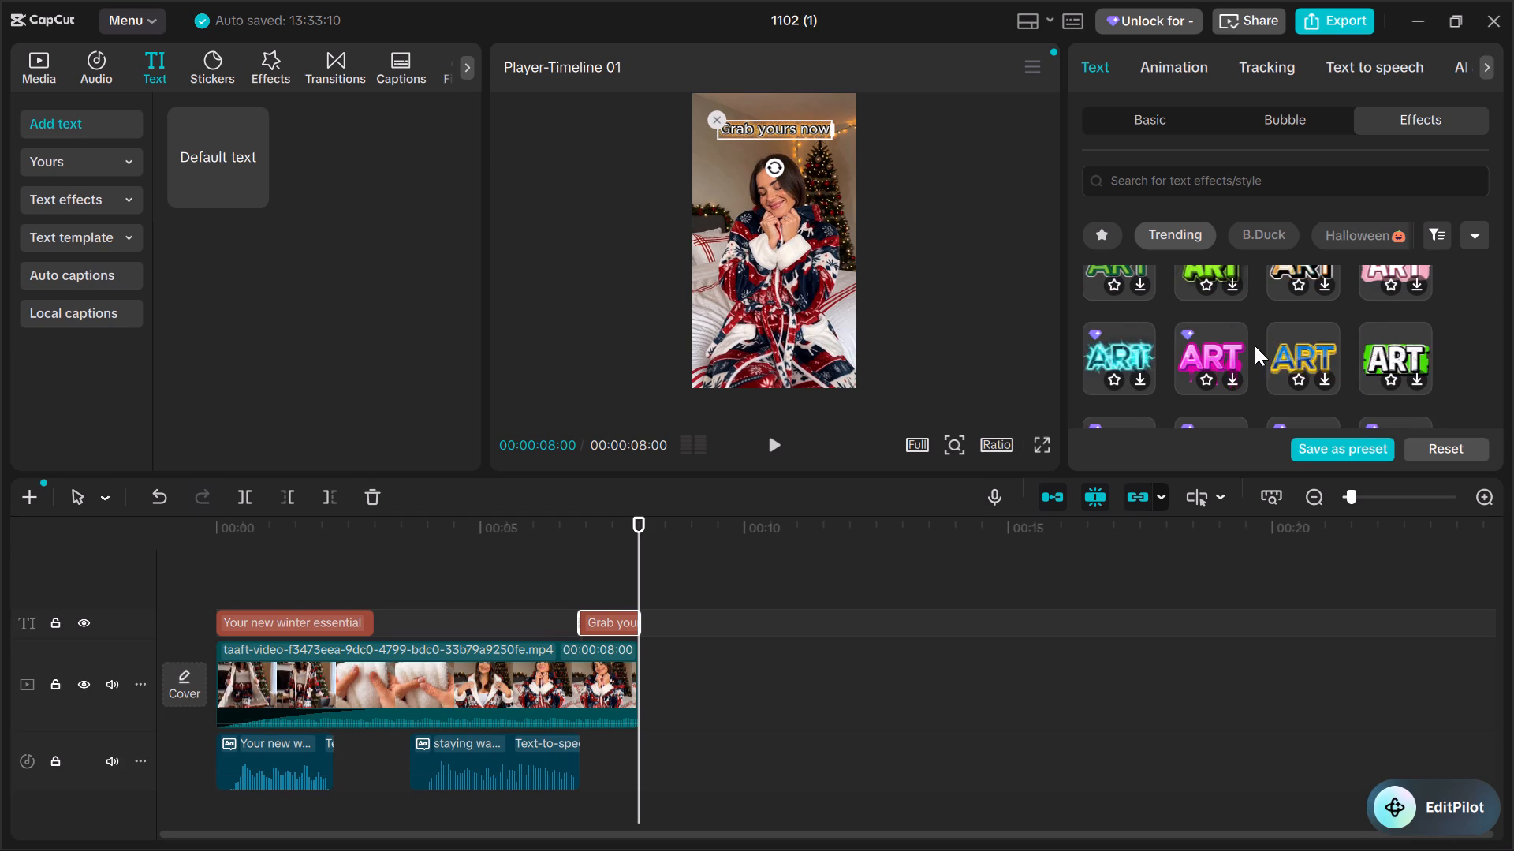
pyautogui.scroll(4, 1255, 346)
pyautogui.scroll(2, 1236, 250)
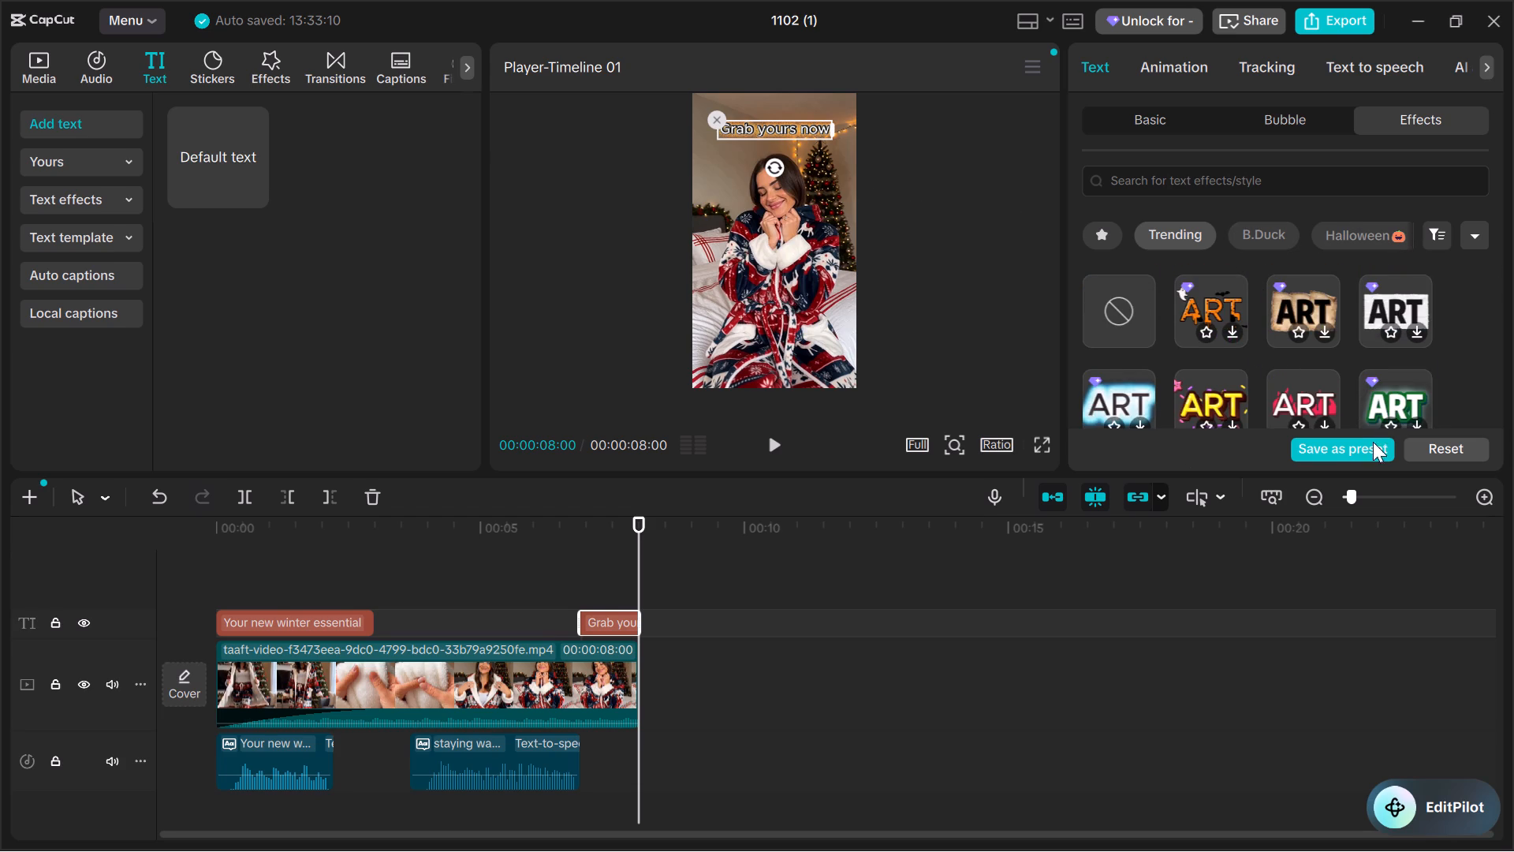
pyautogui.click(1332, 447)
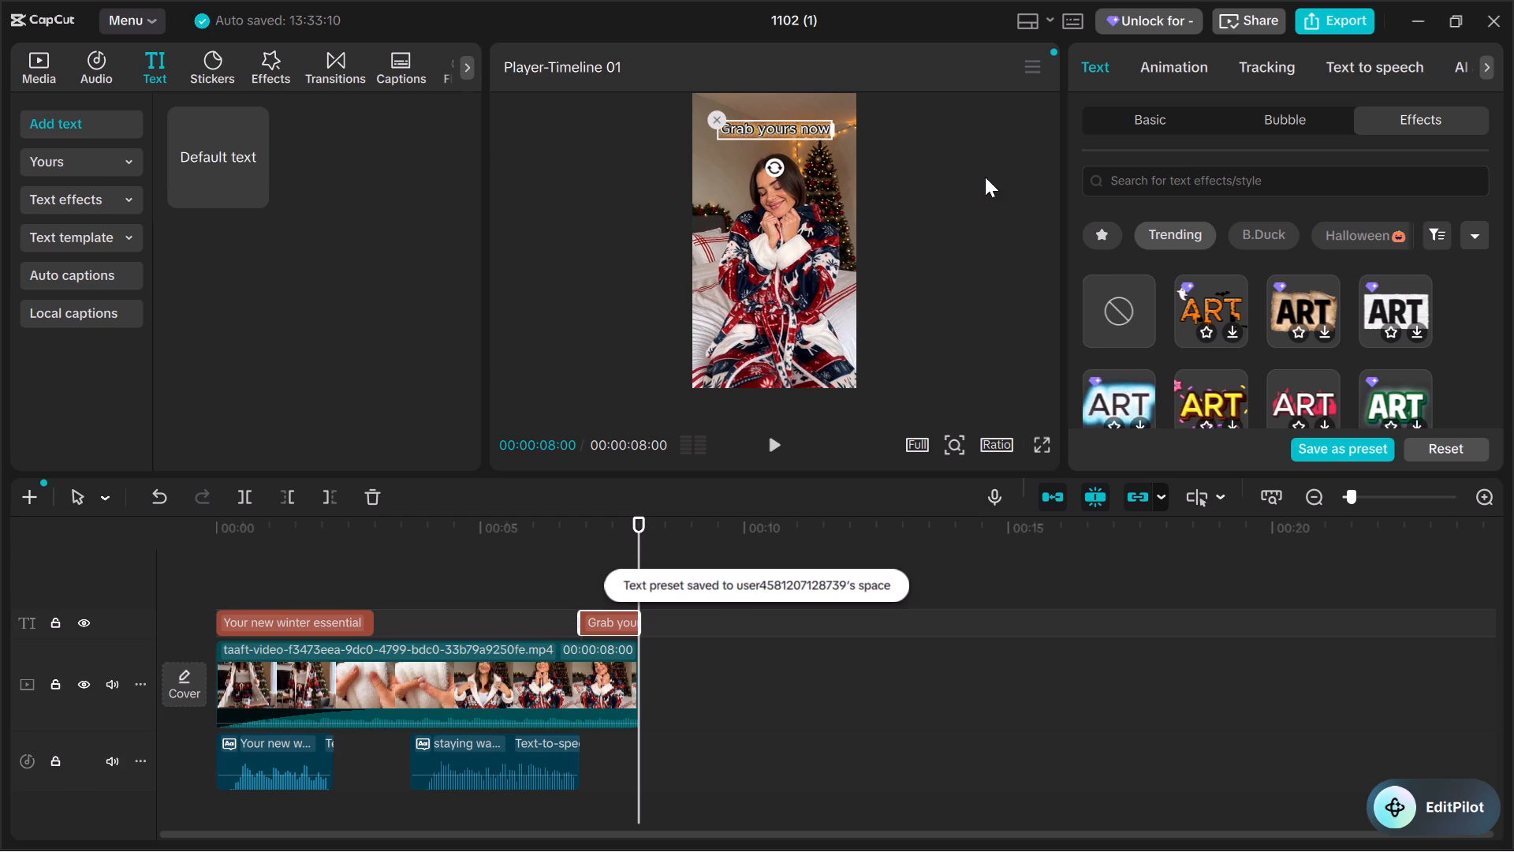
# Apply the Digital Smear entrance animation to the "Grab yours now" text with a duration of 0.7 s.
pyautogui.click(1281, 112)
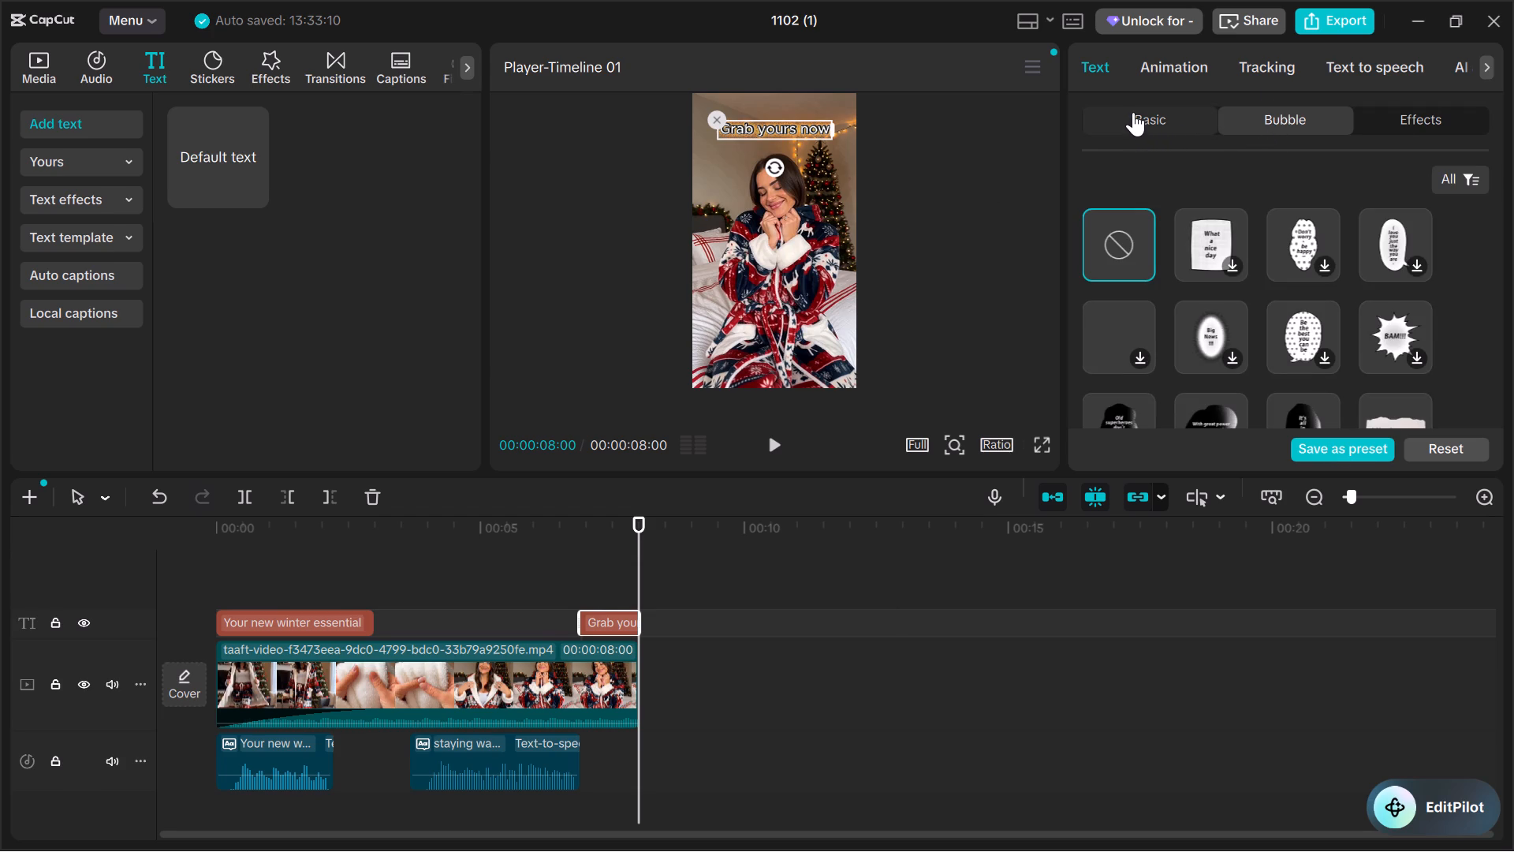
pyautogui.click(1132, 112)
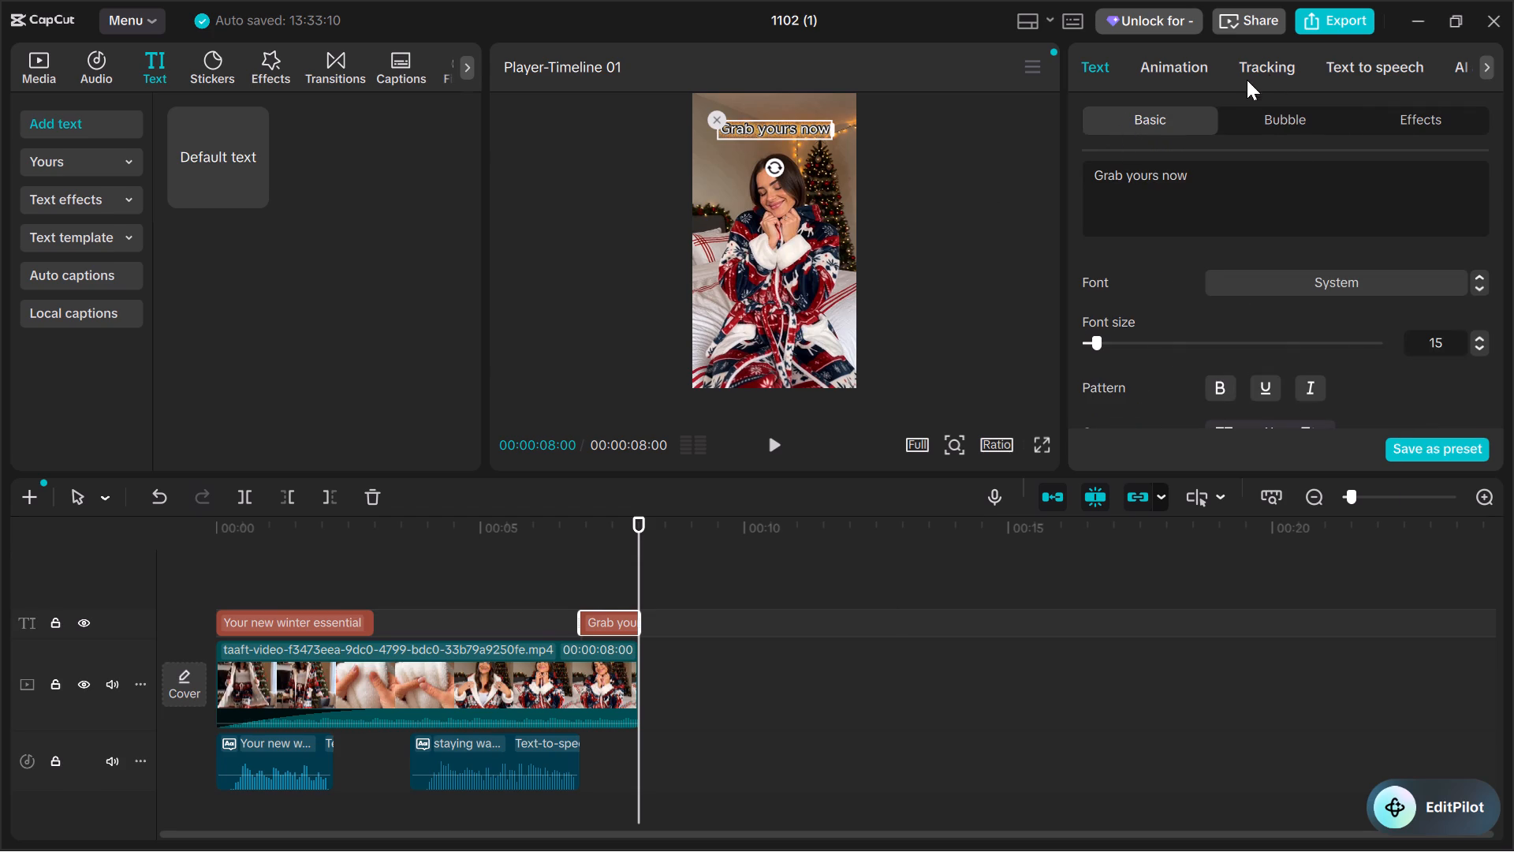
pyautogui.click(1163, 69)
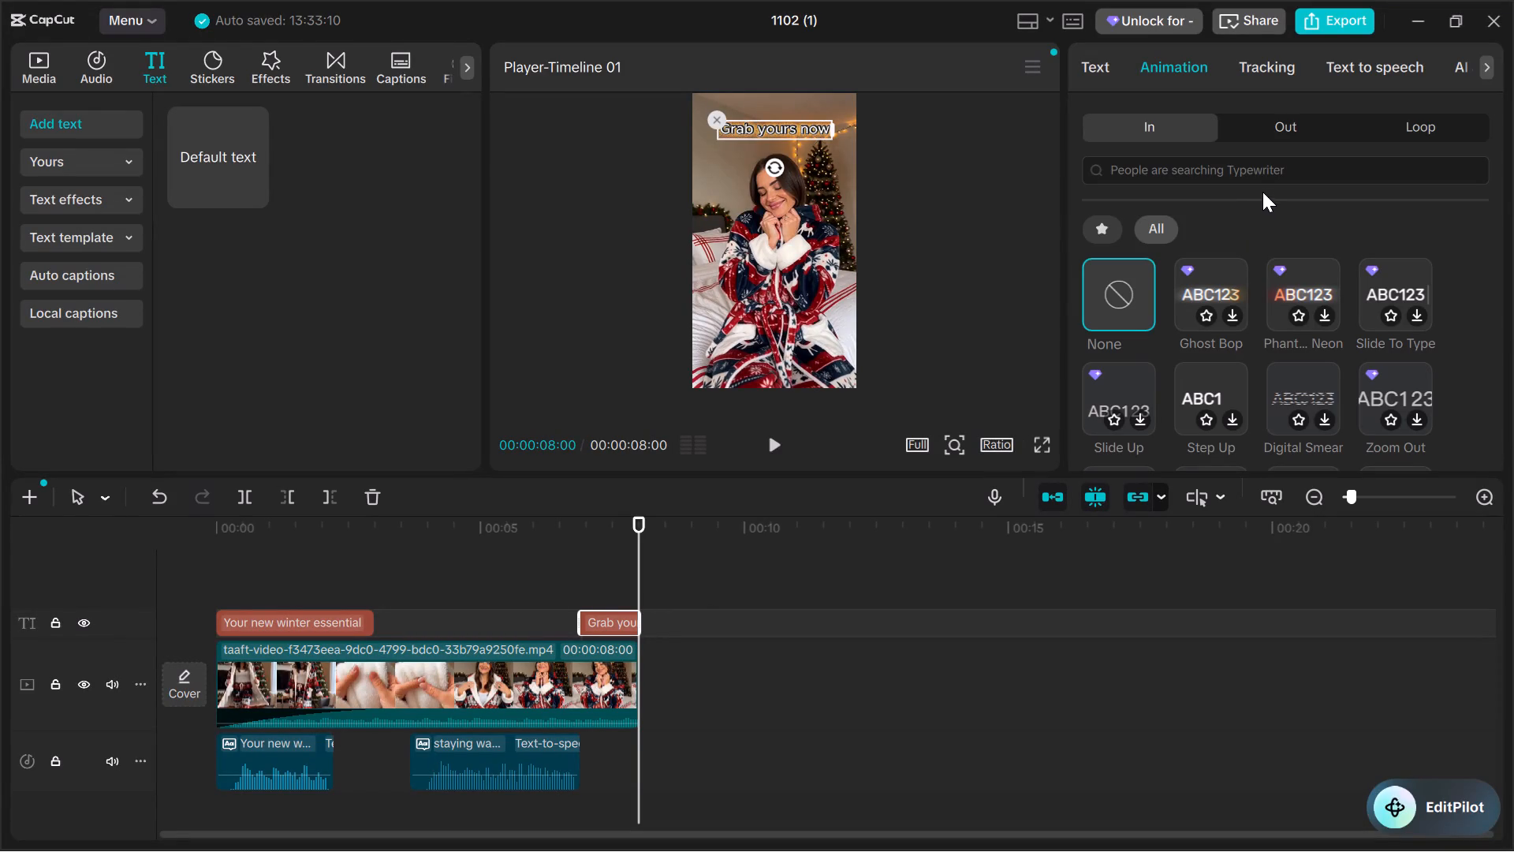
pyautogui.doubleClick(1284, 378)
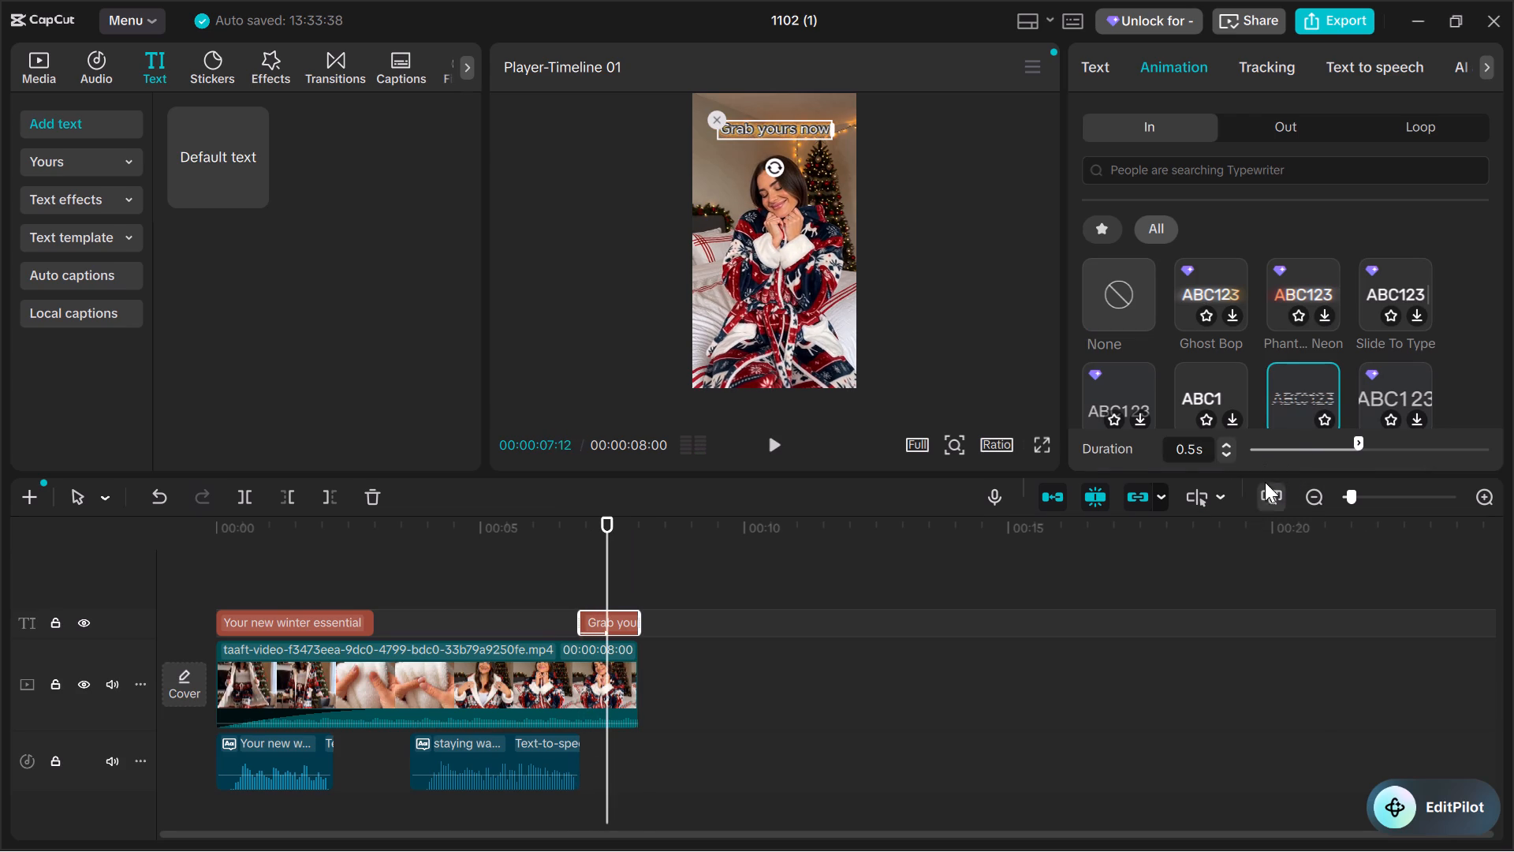
pyautogui.moveTo(1356, 441); pyautogui.dragTo(1375, 441)
pyautogui.moveTo(1375, 441); pyautogui.dragTo(1392, 443)
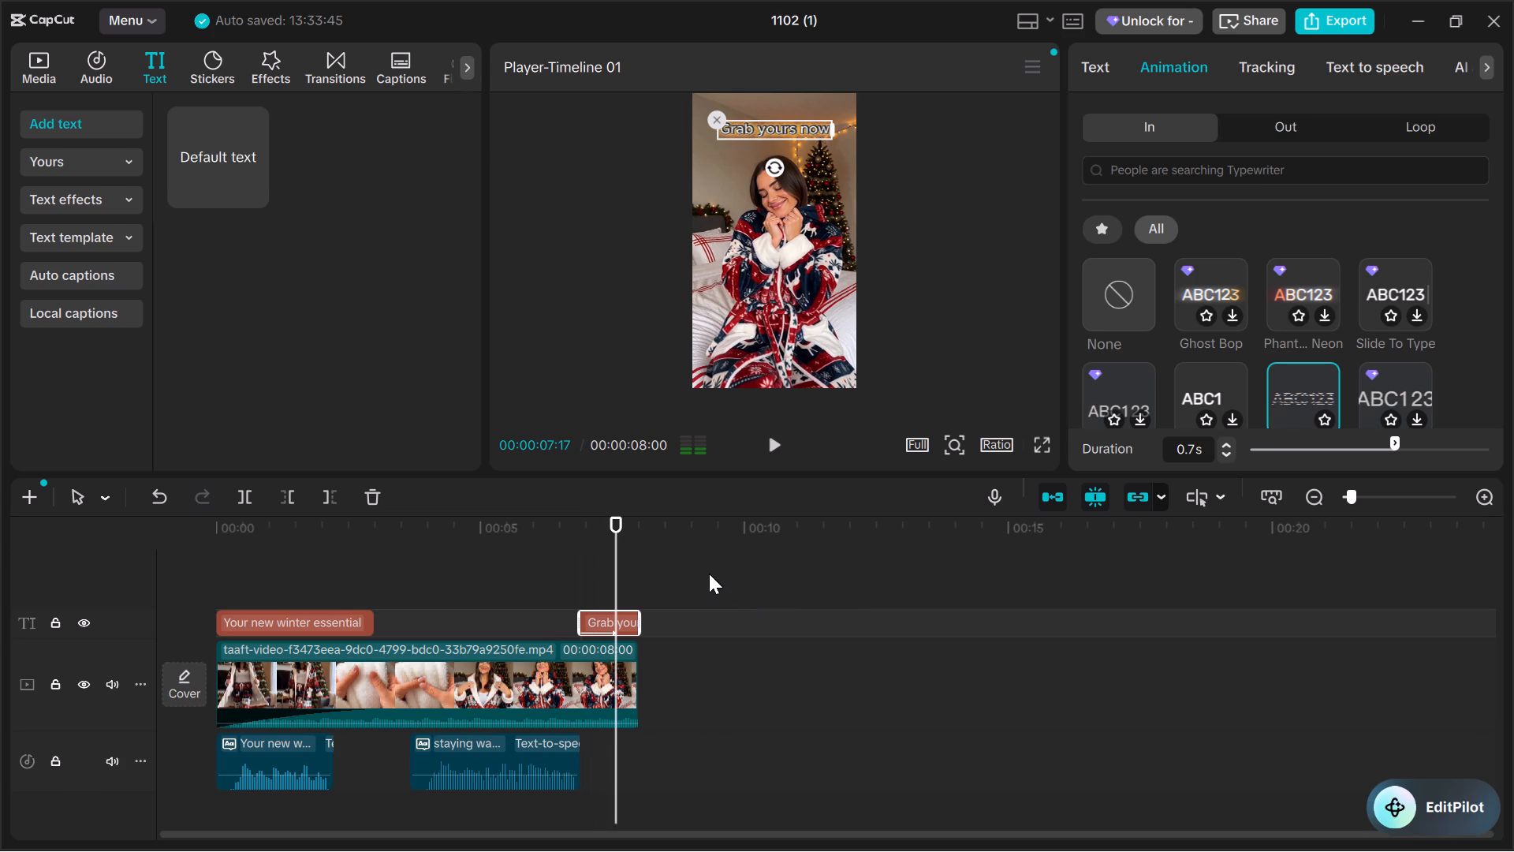
# Play the ending from about 5 seconds to review the text animation, and play the whole video from the start.
pyautogui.moveTo(615, 572); pyautogui.dragTo(501, 599)
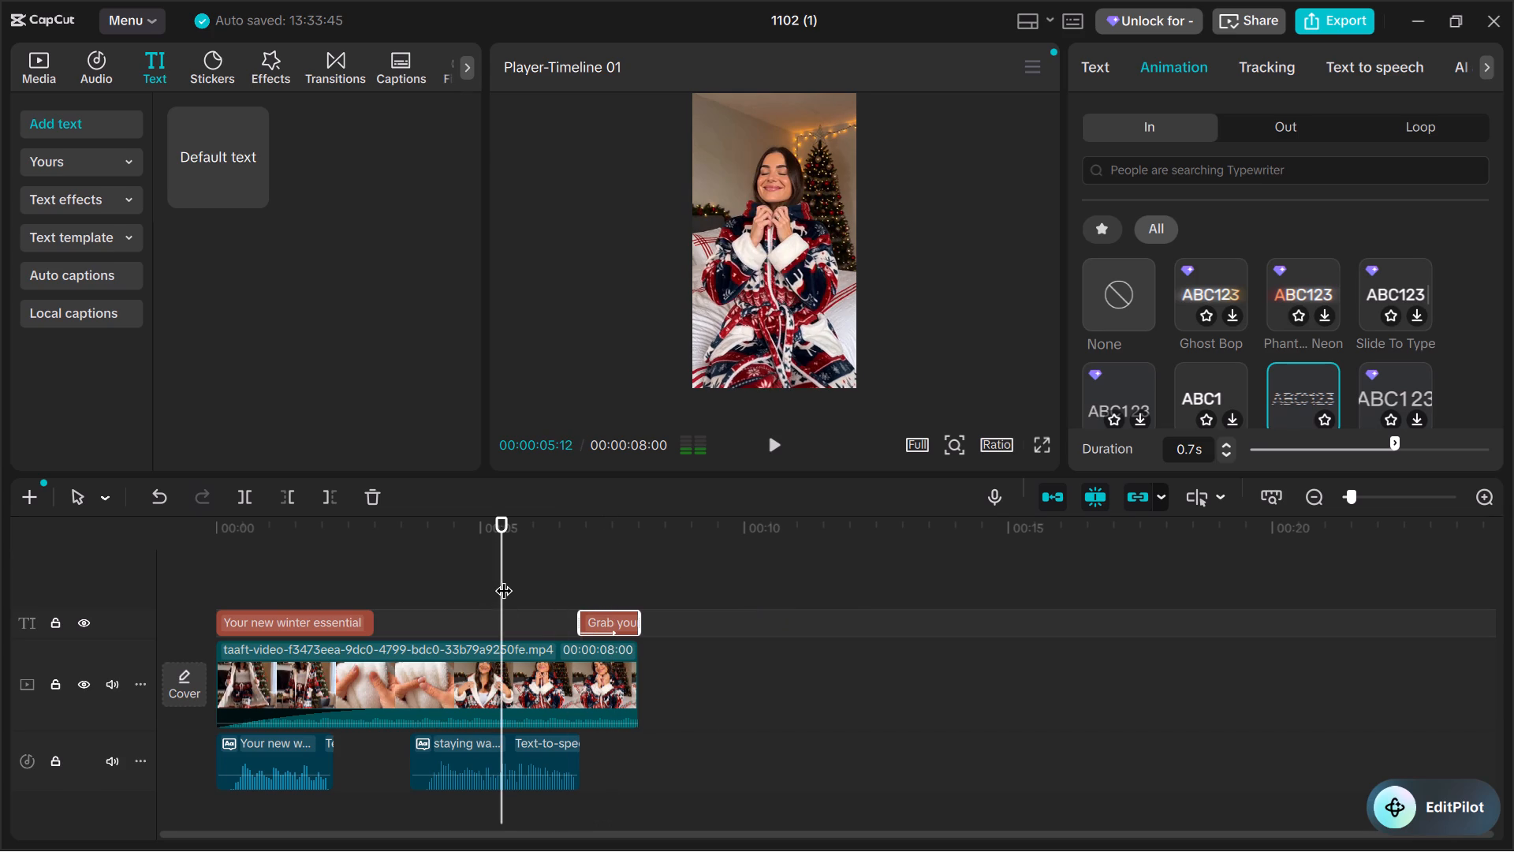
pyautogui.press('space')
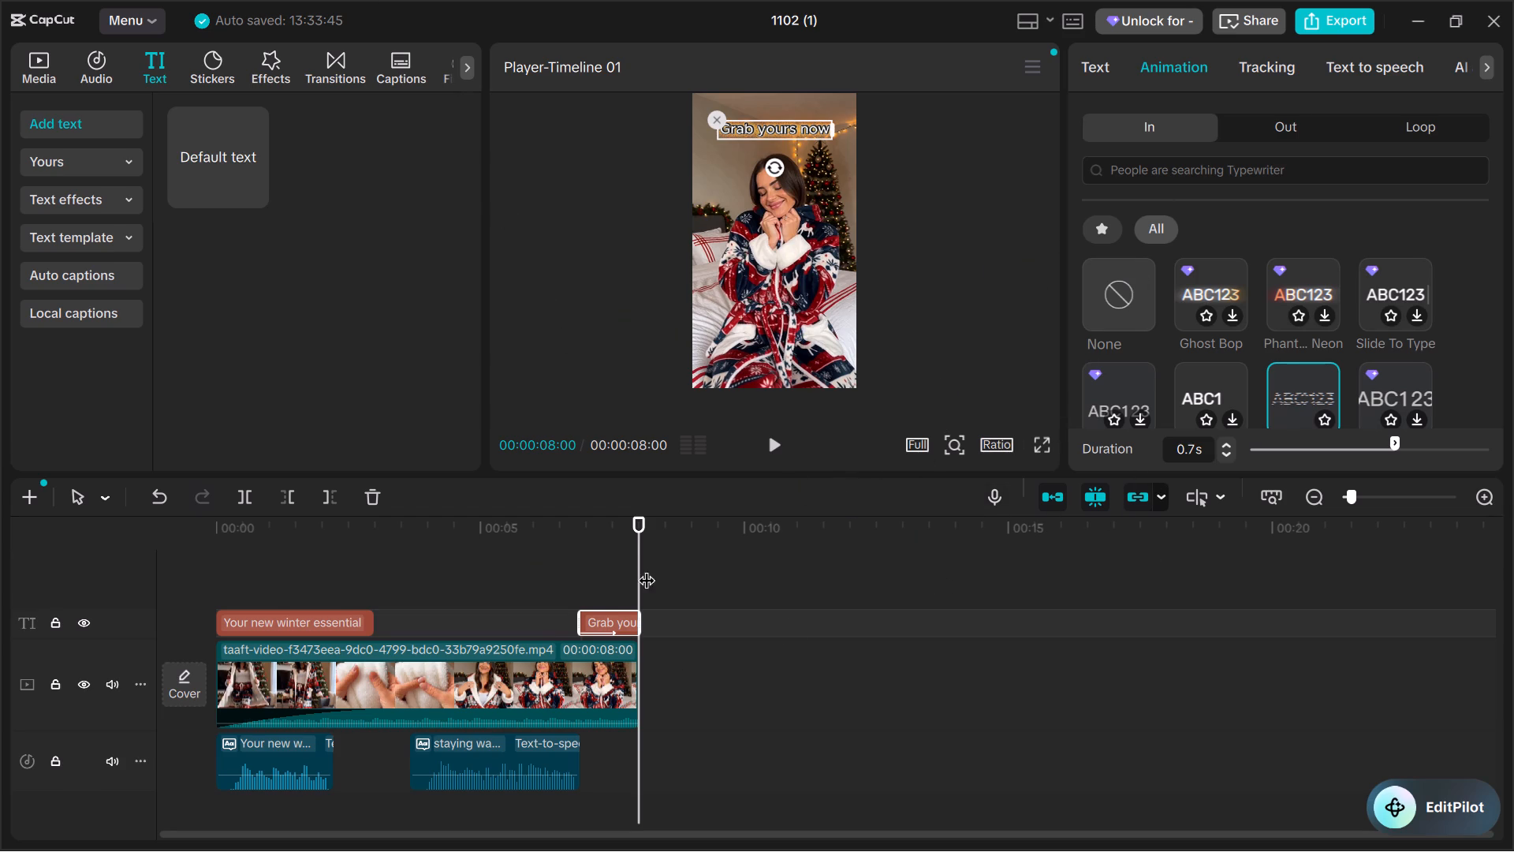
pyautogui.moveTo(636, 565); pyautogui.dragTo(201, 547)
pyautogui.click(380, 570)
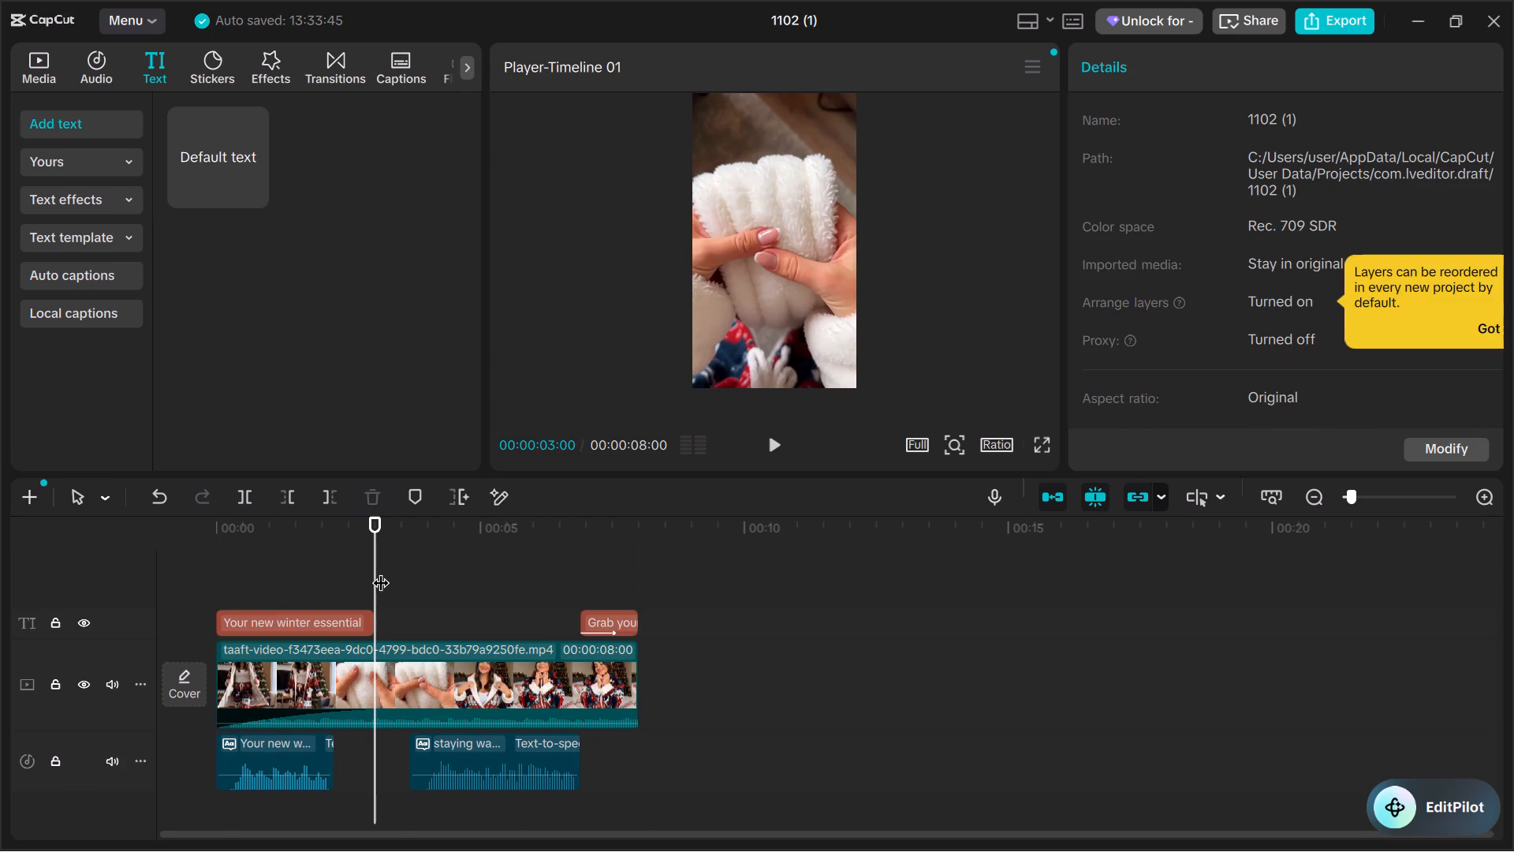
pyautogui.moveTo(380, 570); pyautogui.dragTo(174, 546)
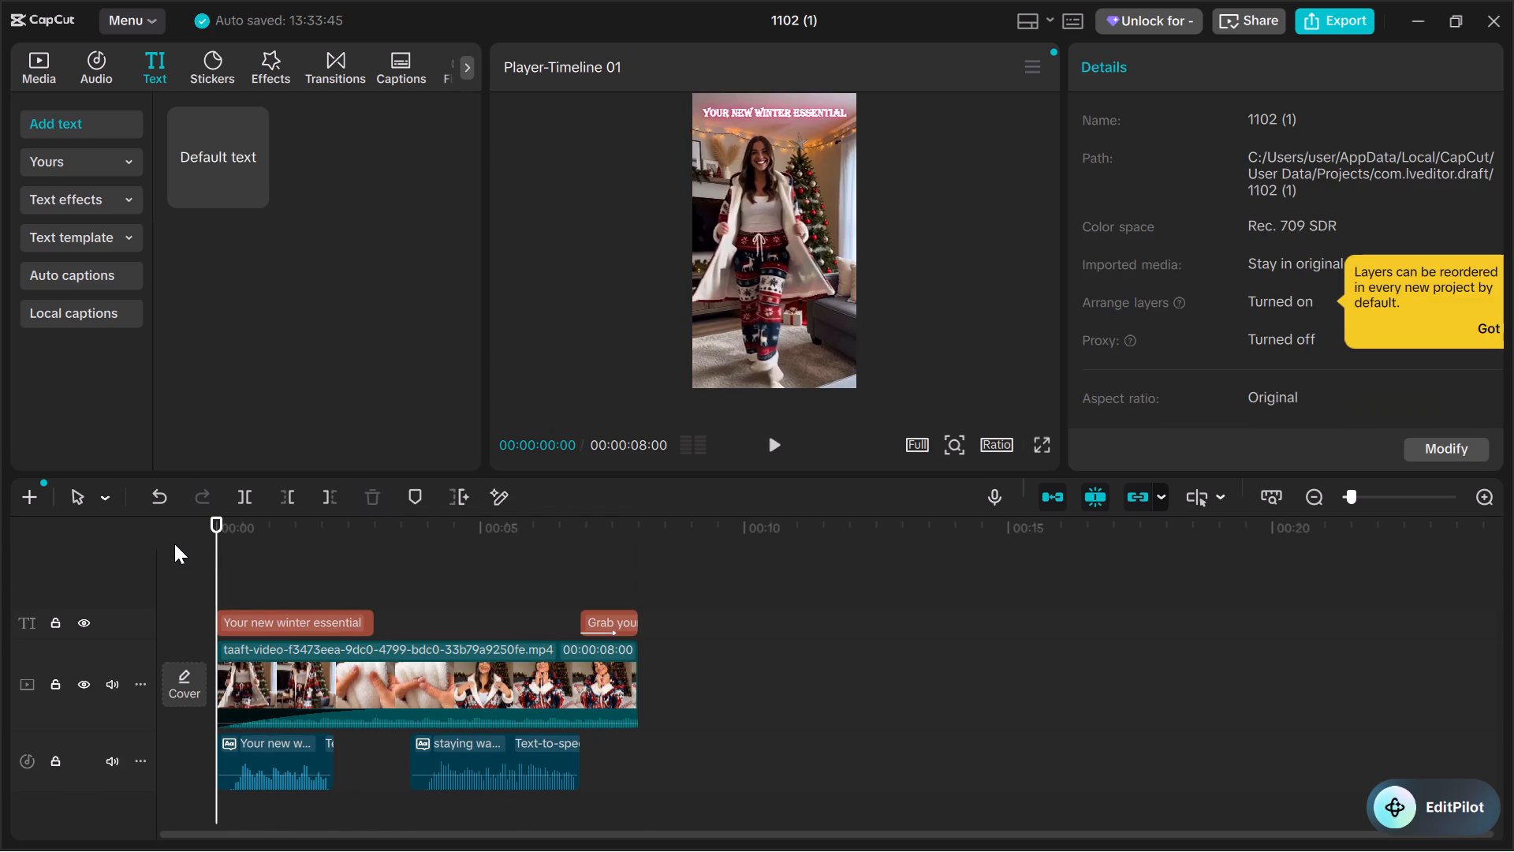
pyautogui.press('space')
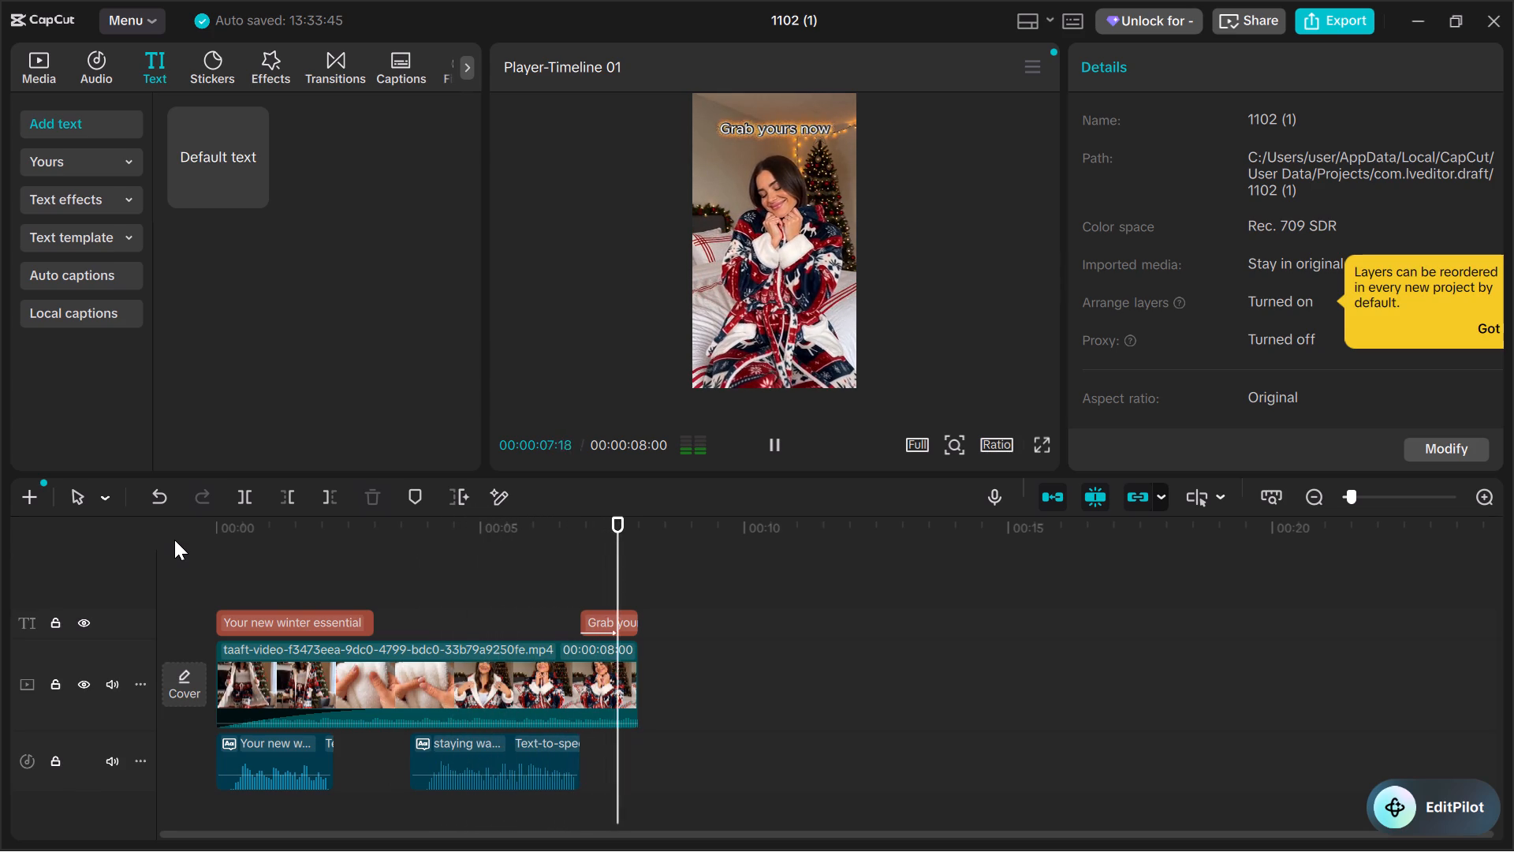
# Export the video as 1102 (1)(1) in 1080P H.264 mp4 format, check the exported preview and close the project.
pyautogui.click(1348, 9)
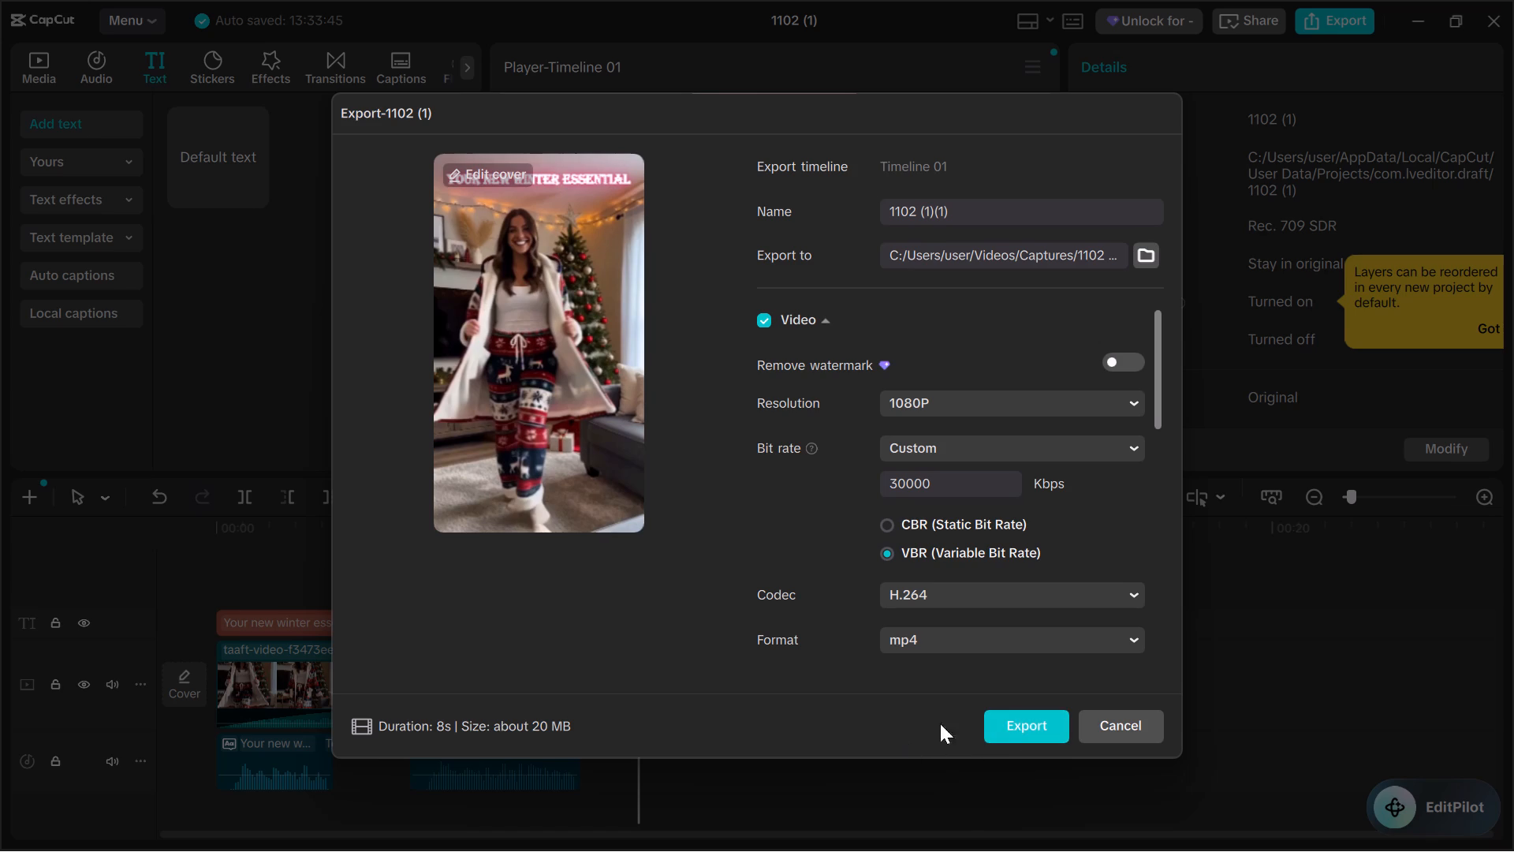
pyautogui.click(1045, 734)
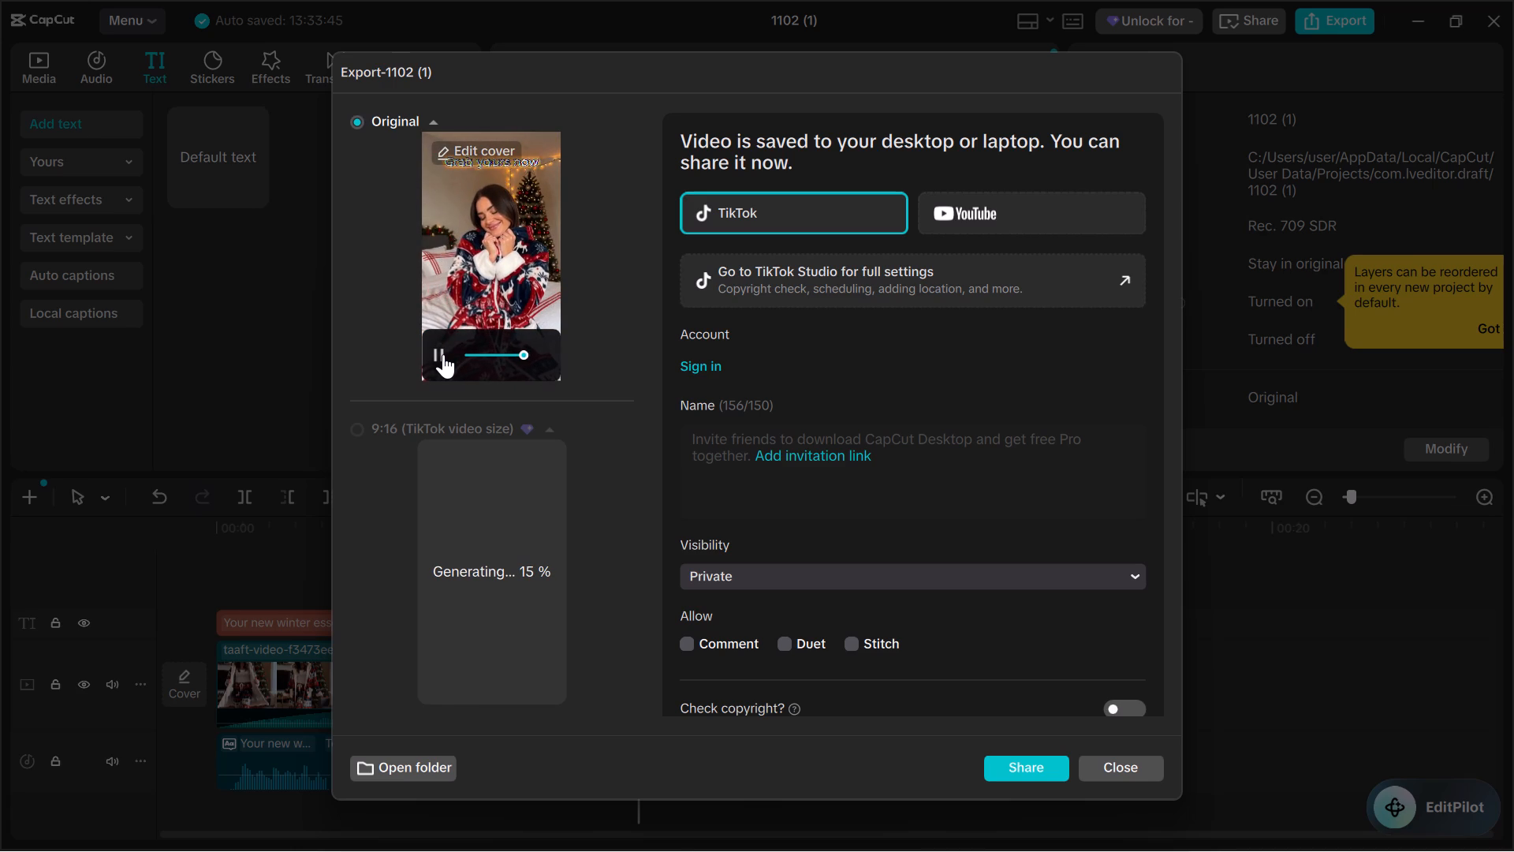
pyautogui.click(443, 354)
pyautogui.click(443, 354)
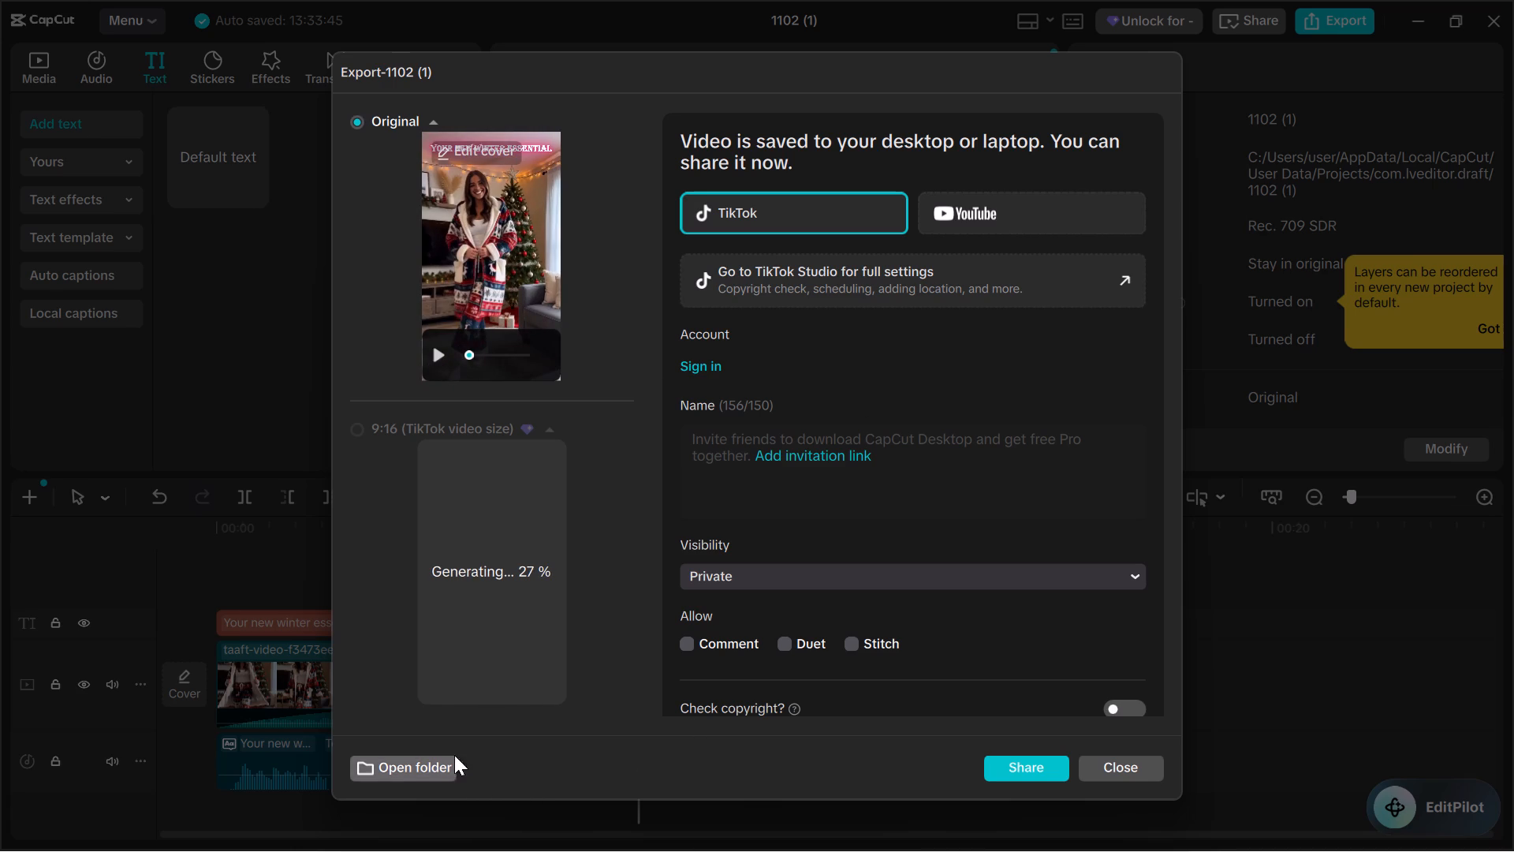
pyautogui.click(1116, 763)
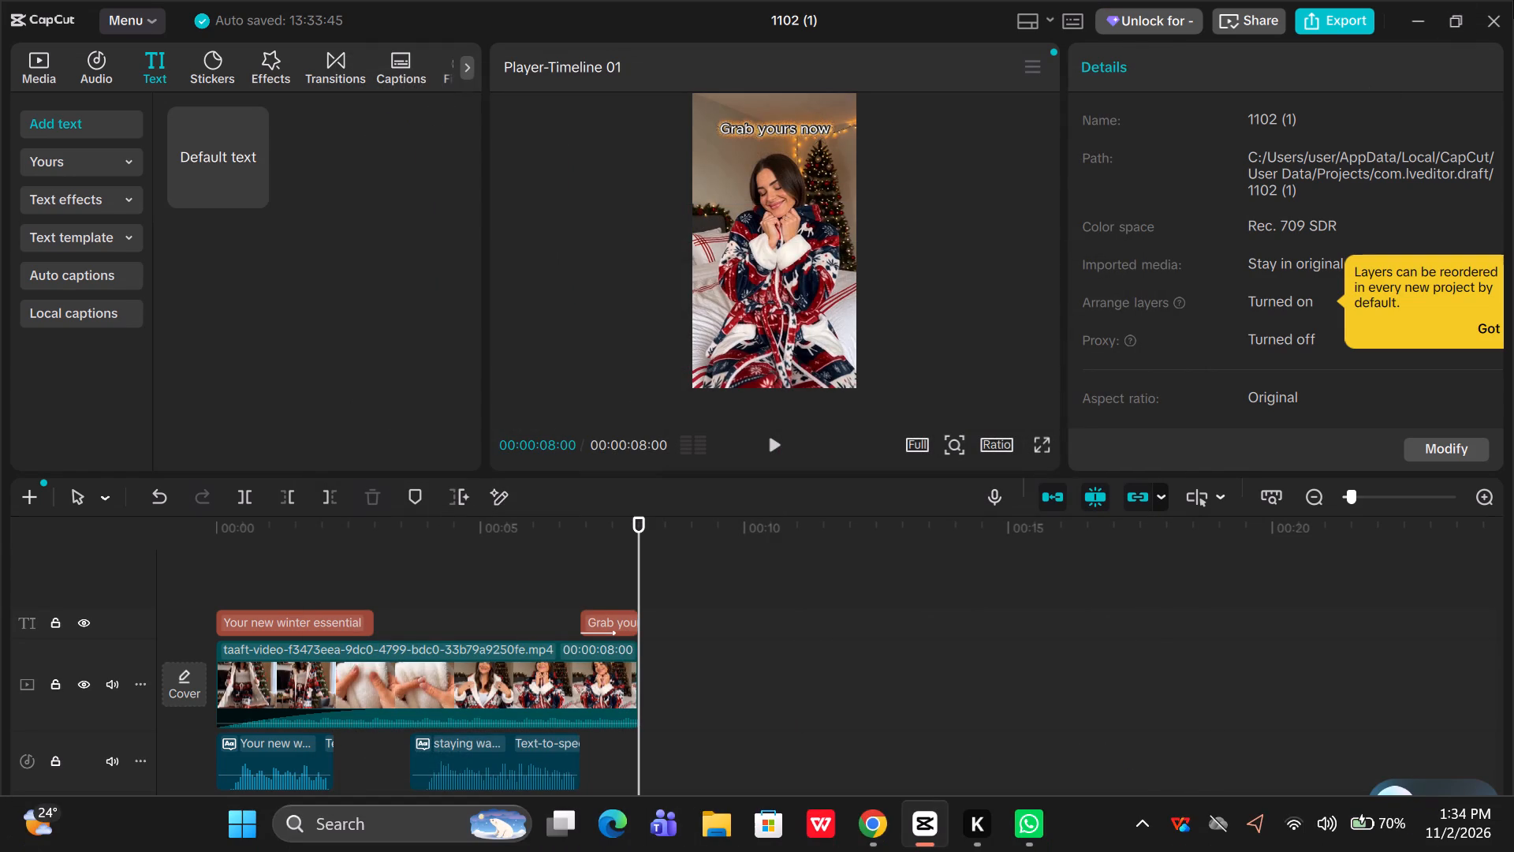
pyautogui.click(1501, 15)
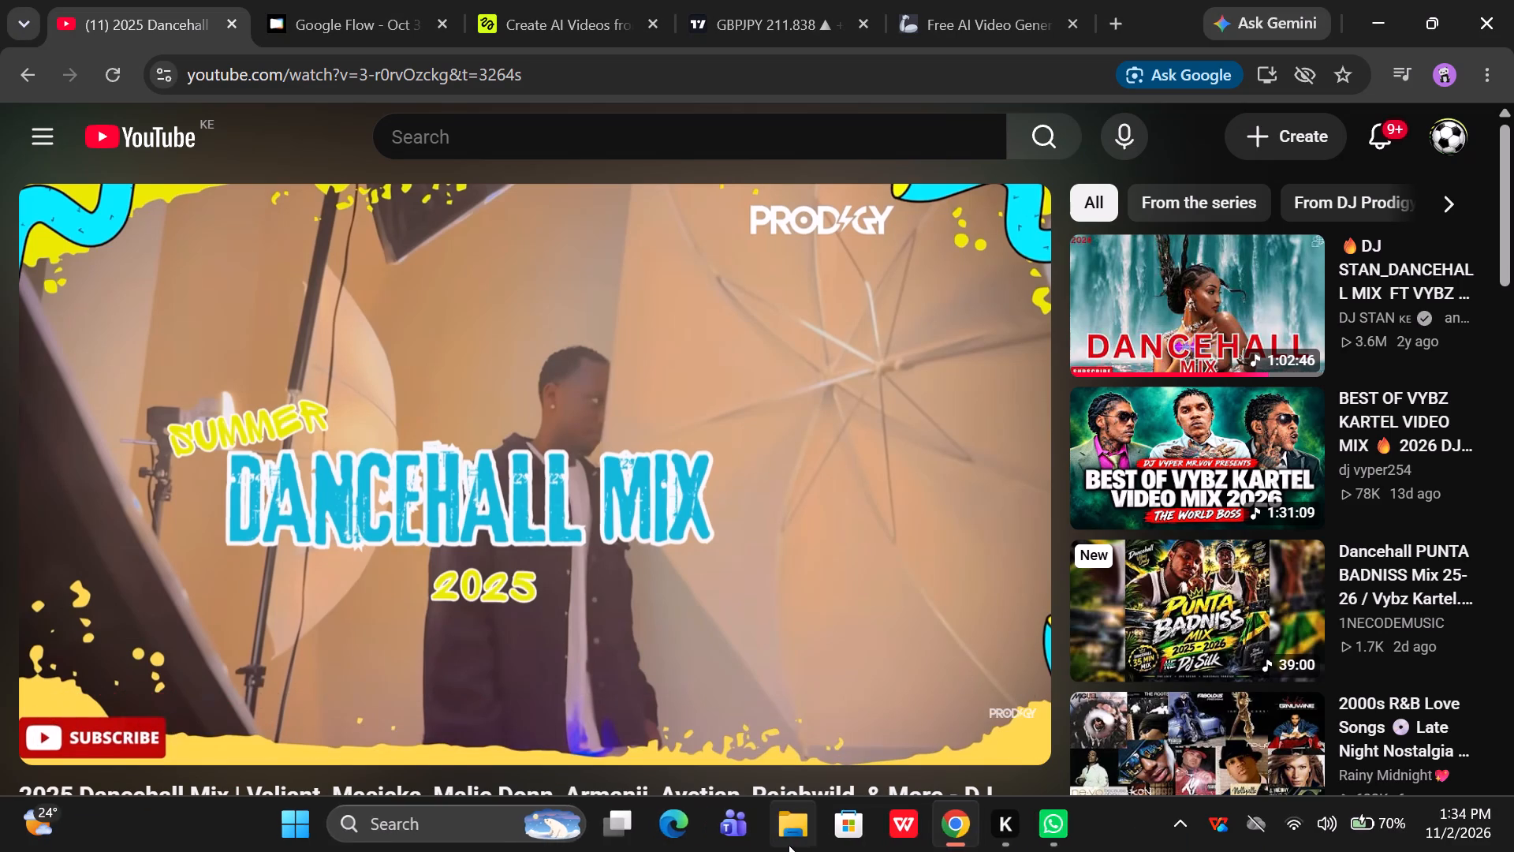
# In File Explorer, find the exported video 1102 (1)(1) in the Captures folder under Videos and share it through WhatsApp.
pyautogui.click(766, 825)
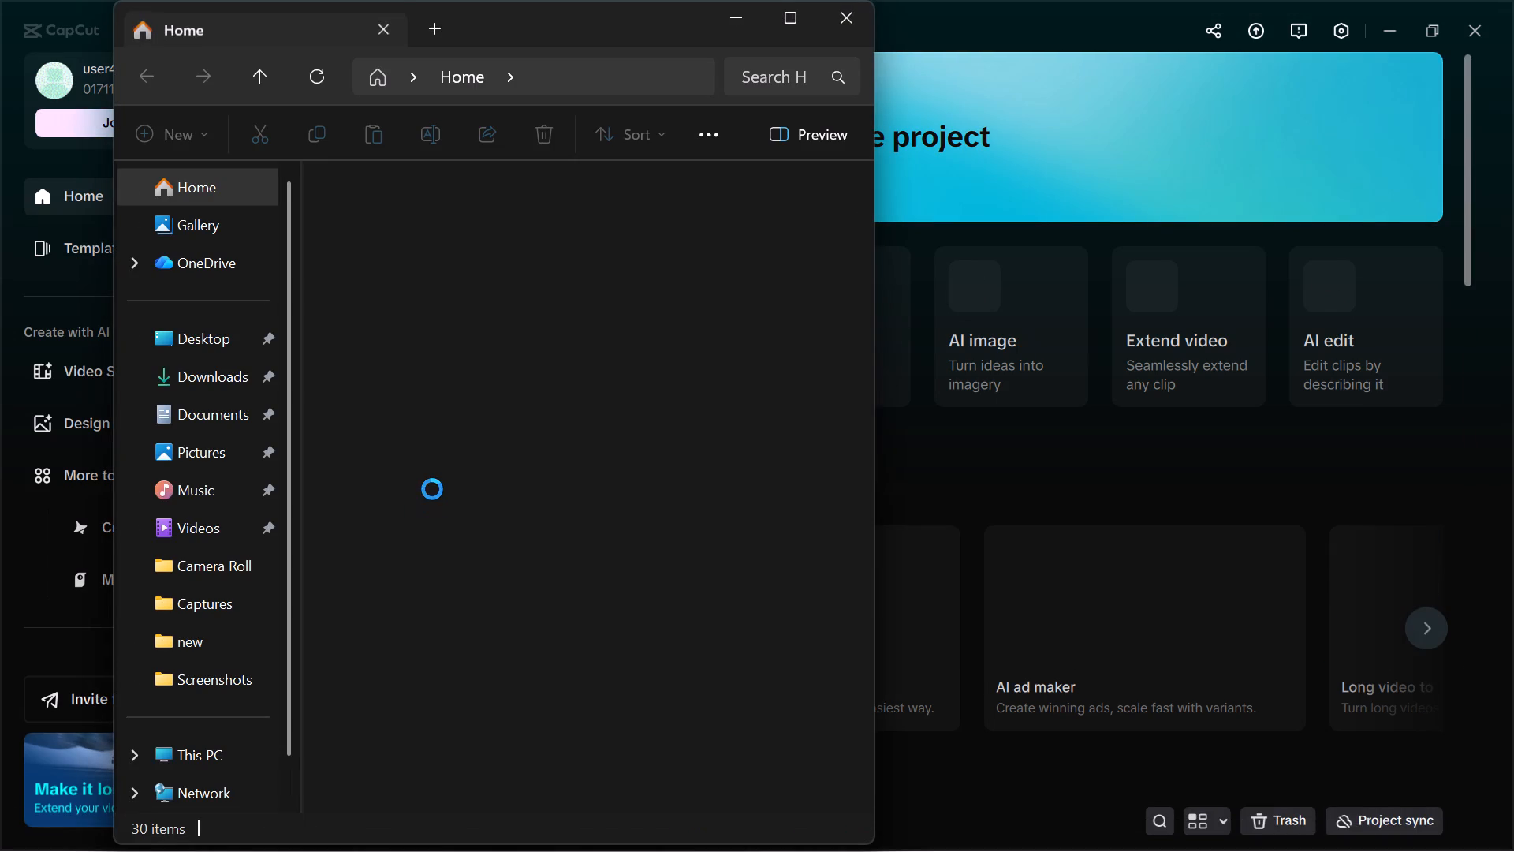
pyautogui.click(208, 532)
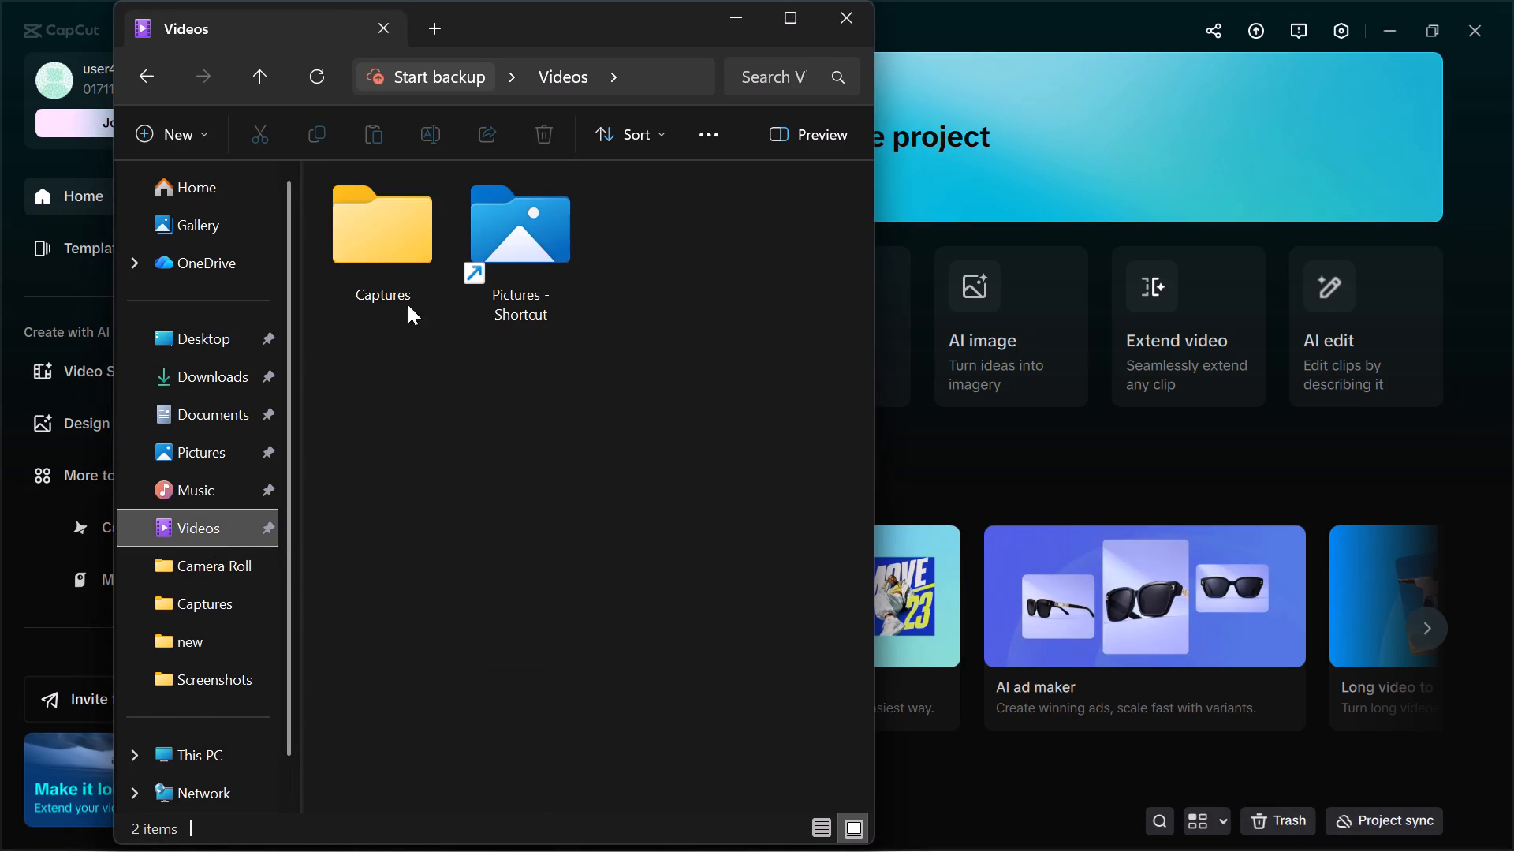
pyautogui.click(405, 260)
pyautogui.click(405, 260)
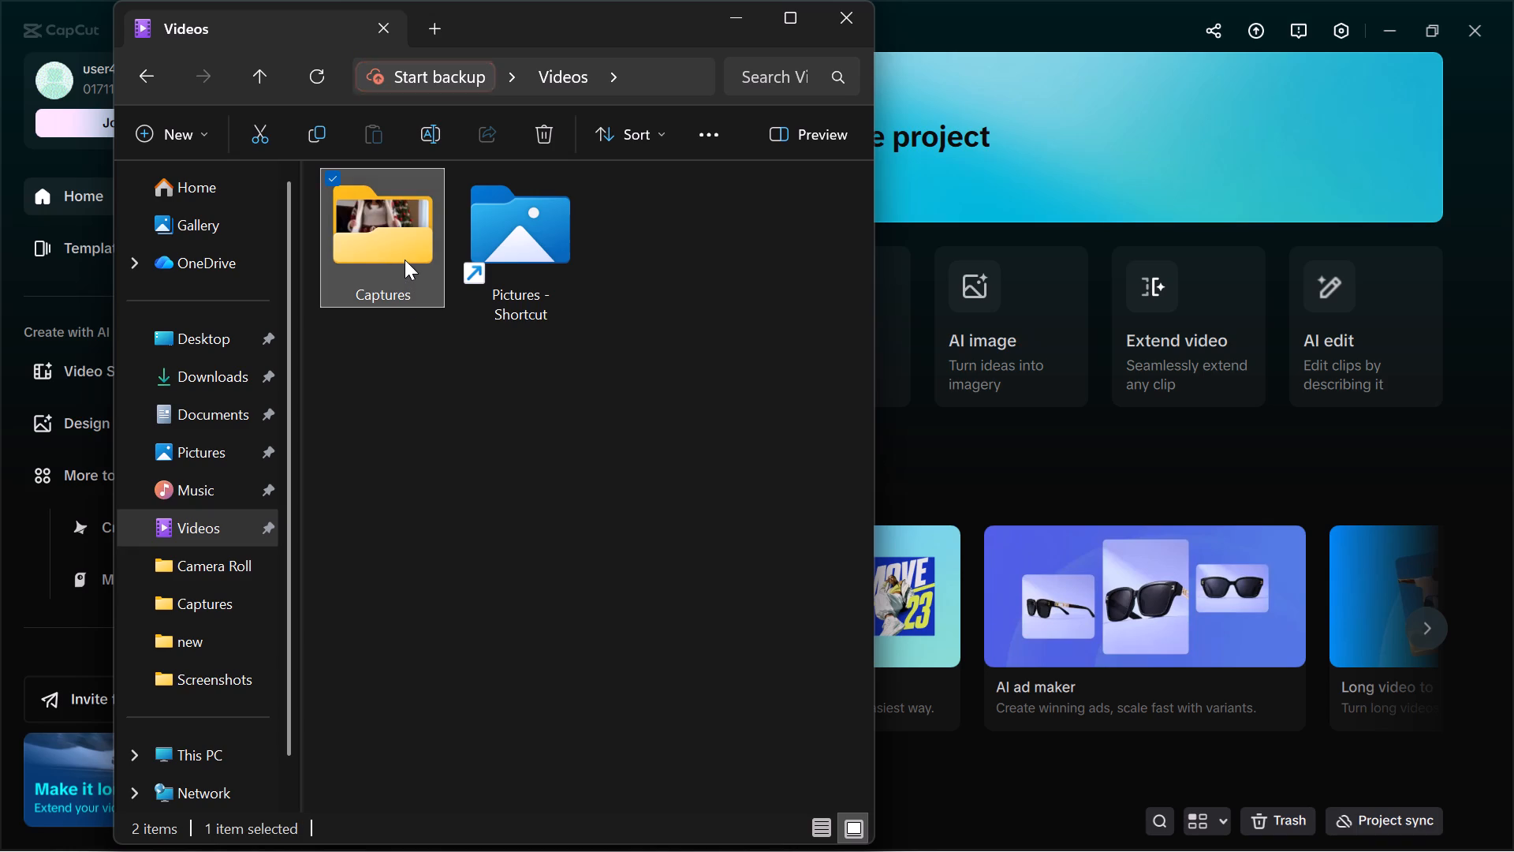
pyautogui.doubleClick(405, 260)
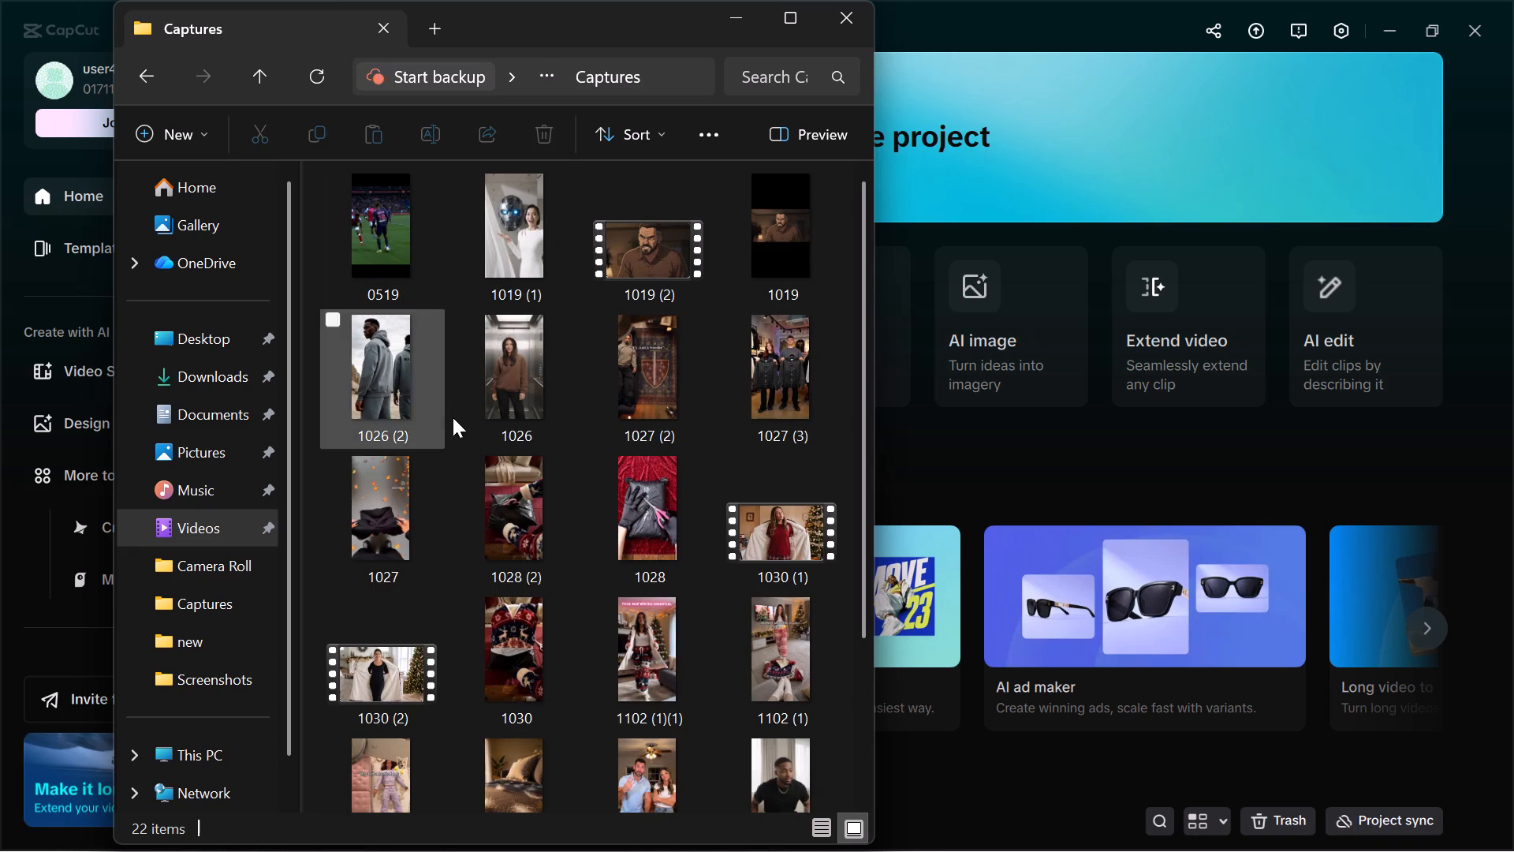
pyautogui.scroll(-3, 461, 469)
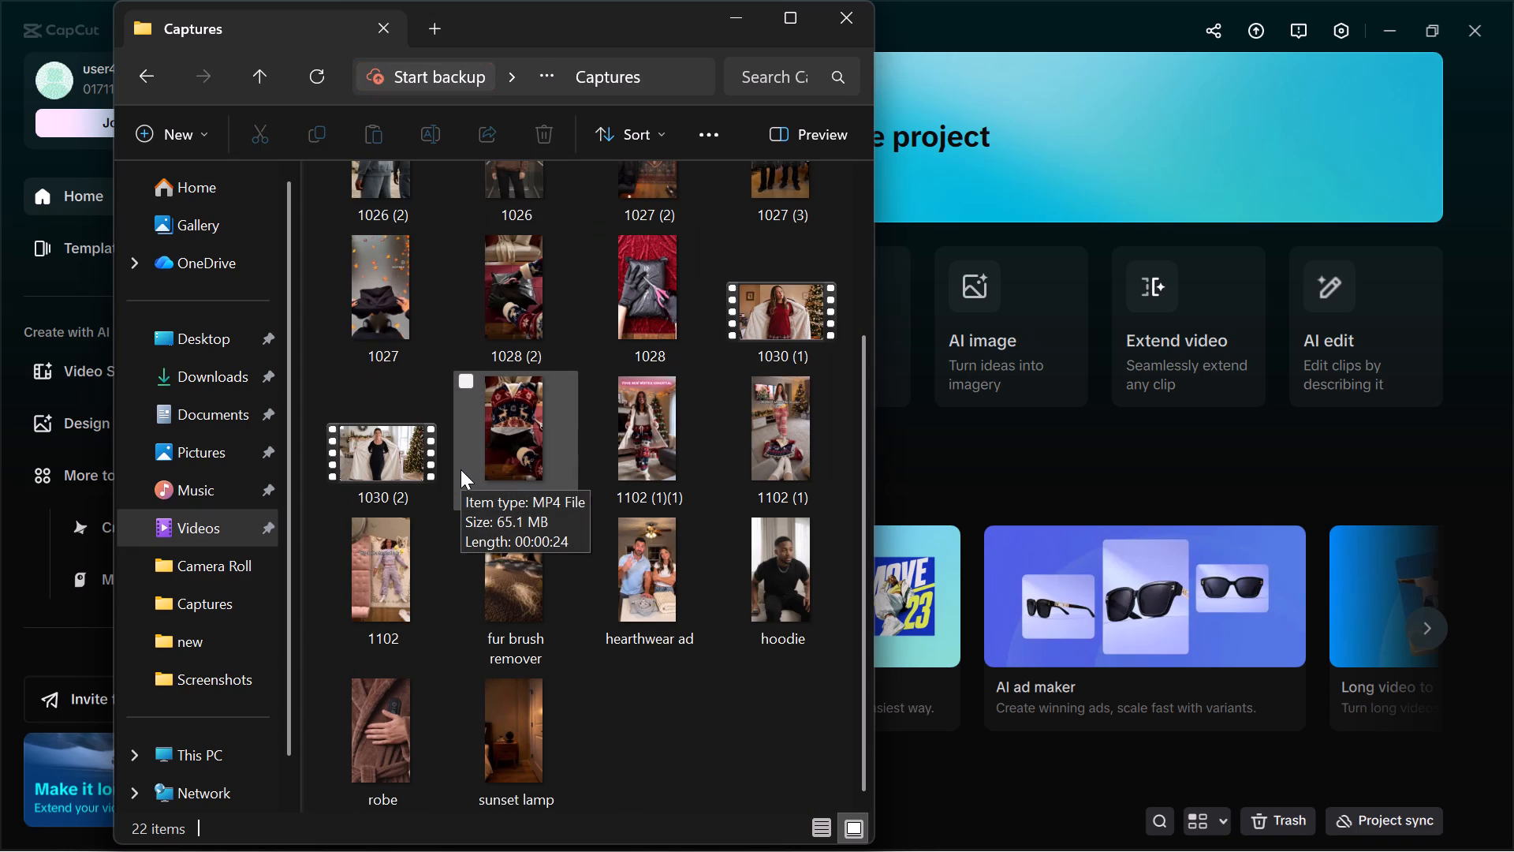
pyautogui.click(599, 377)
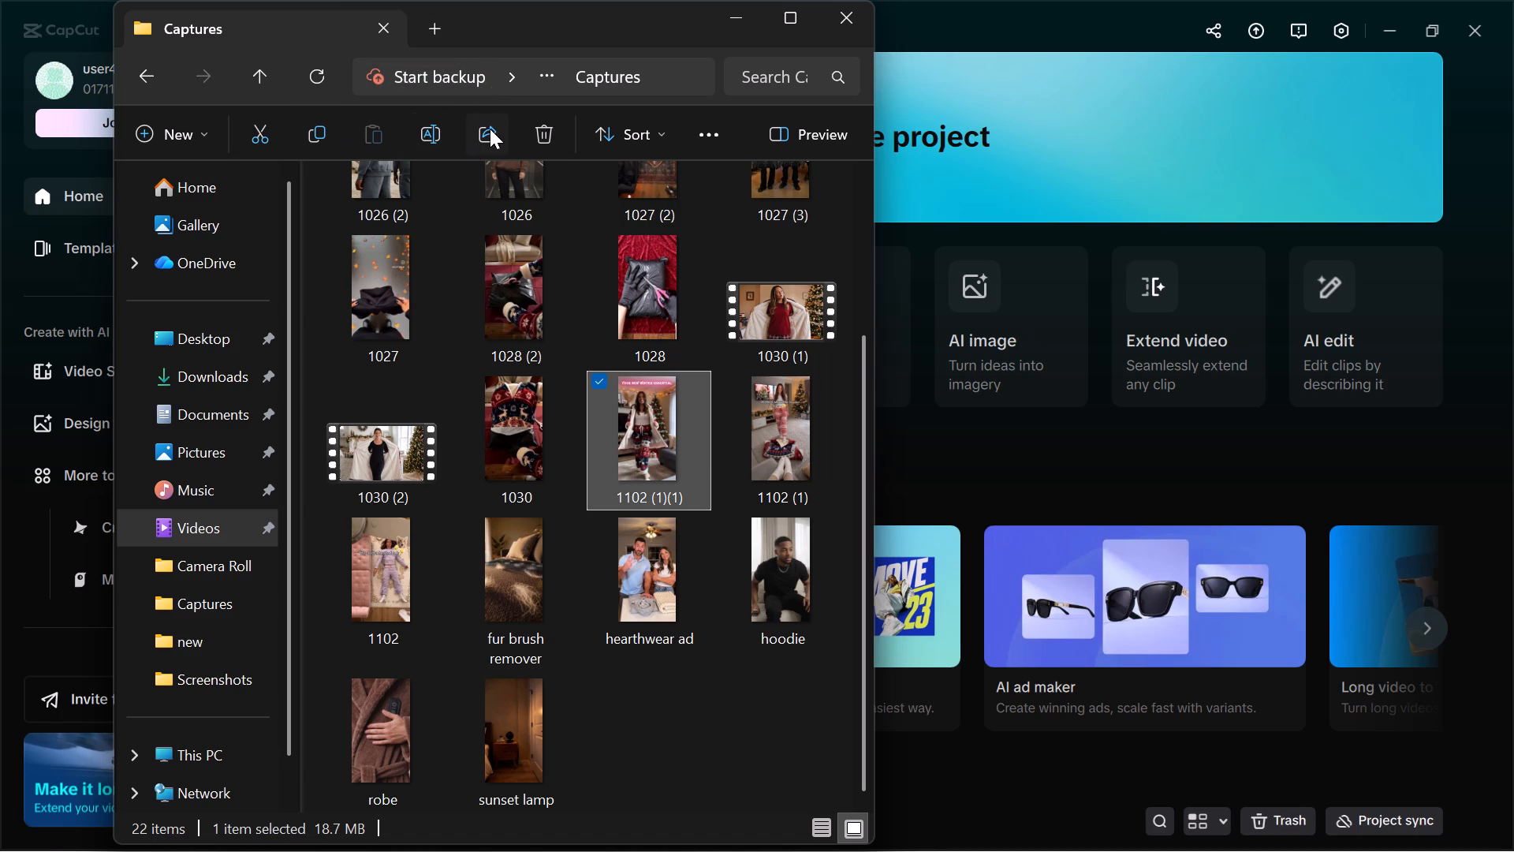
pyautogui.click(492, 126)
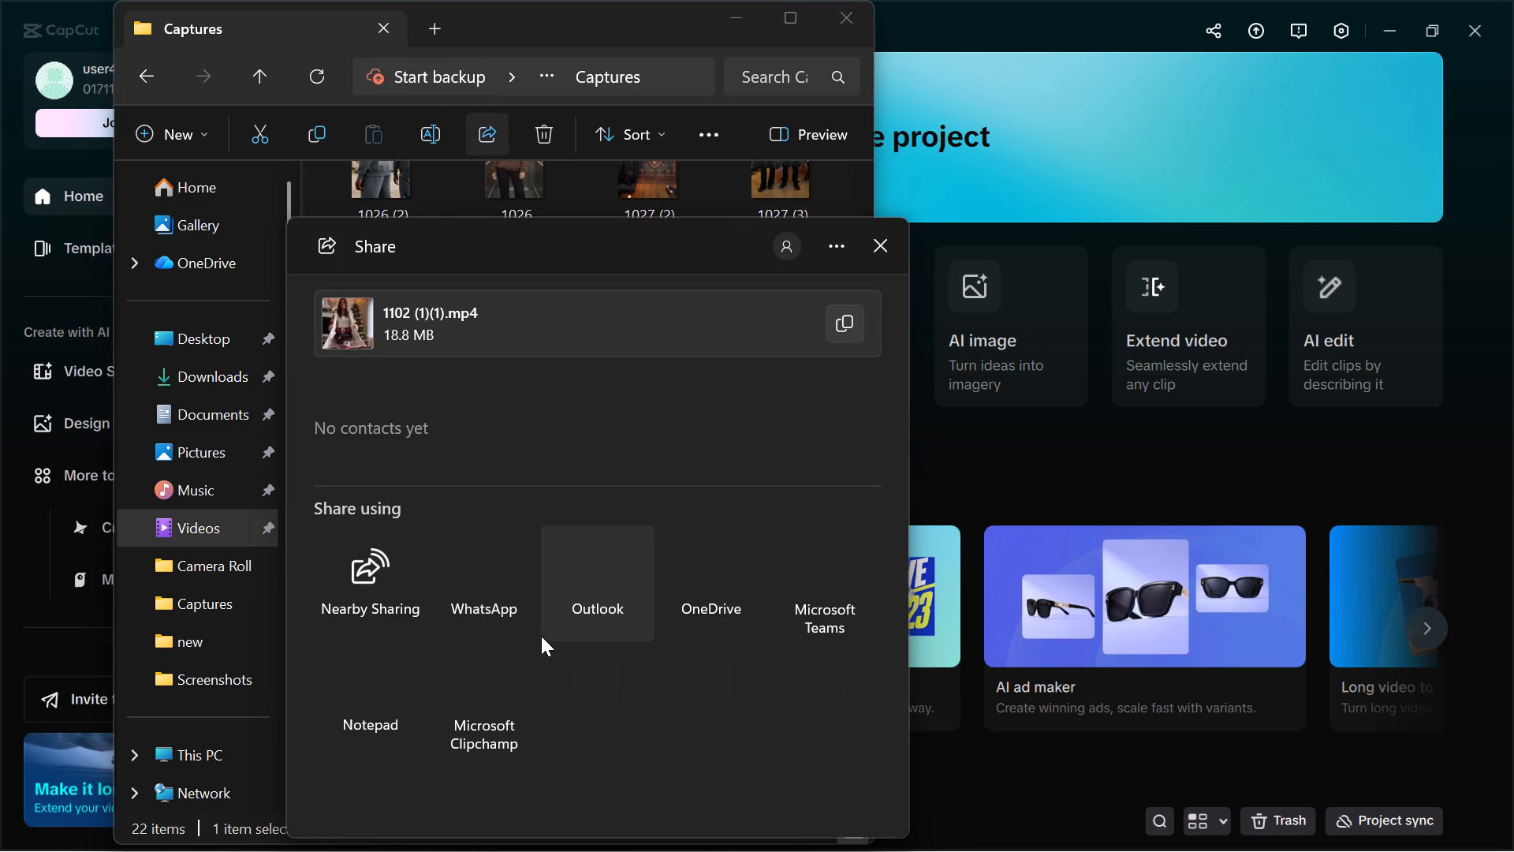
pyautogui.click(479, 554)
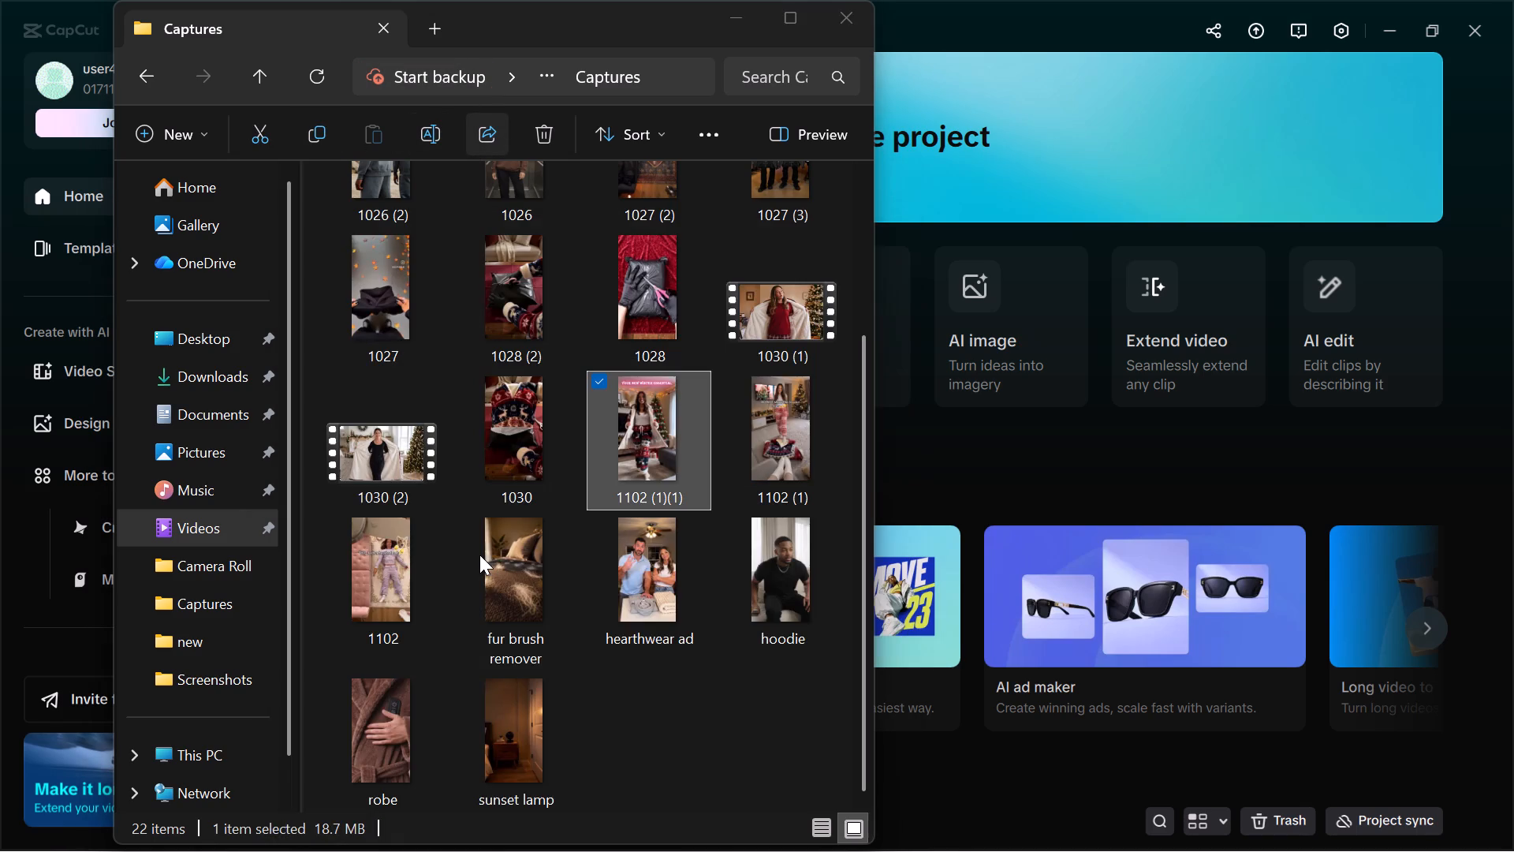